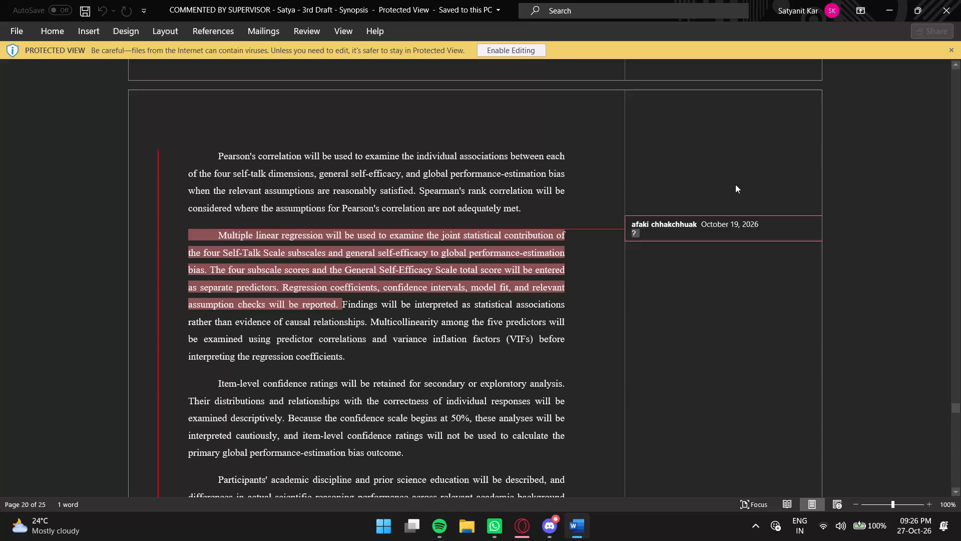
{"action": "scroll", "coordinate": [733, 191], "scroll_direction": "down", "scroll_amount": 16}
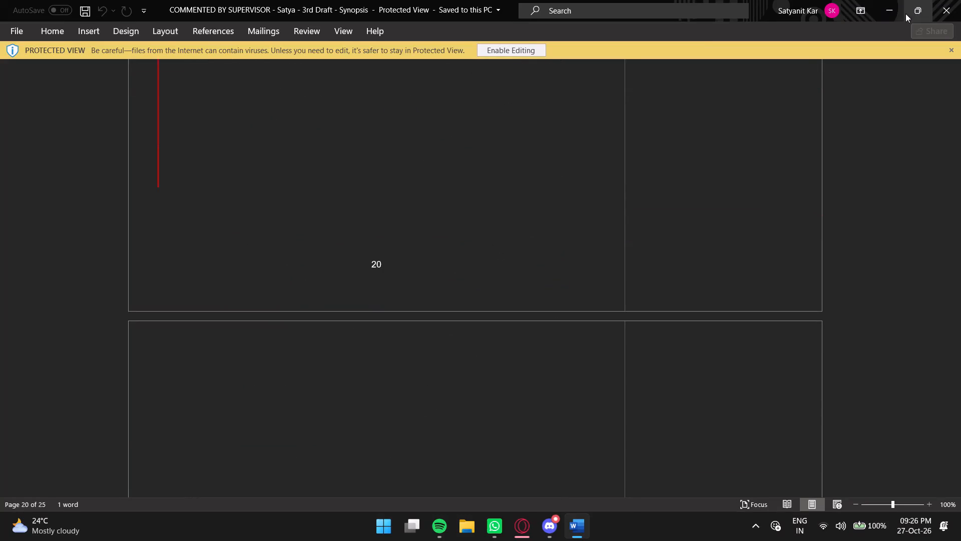
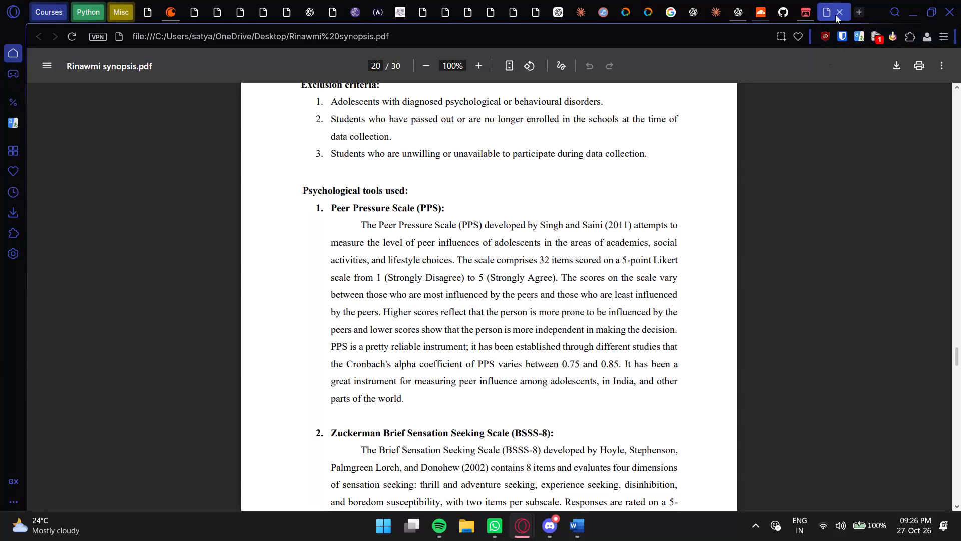
Close the reference synopsis PDF and switch to the browser window holding the supervisor-commented third draft in Google Docs.
{"action": "left_click", "coordinate": [840, 13]}
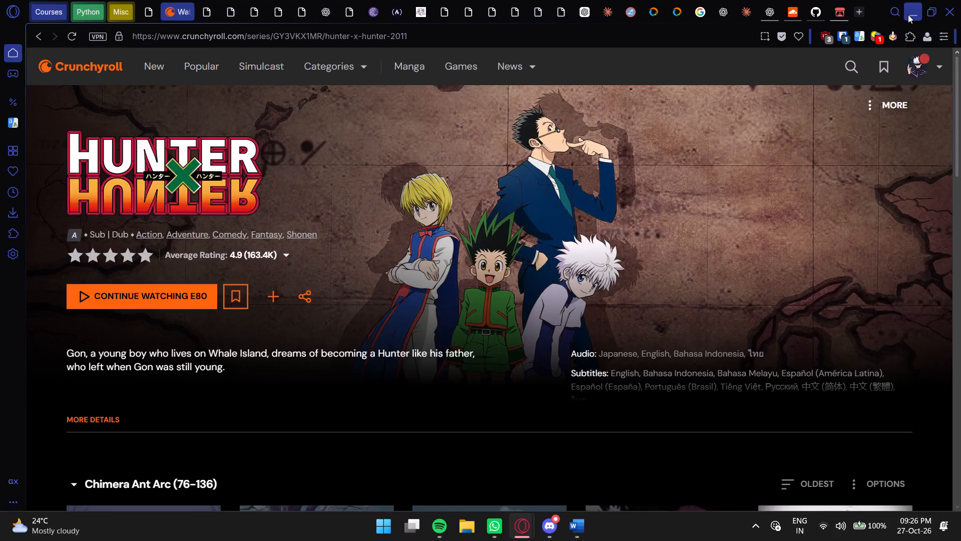
{"action": "left_click", "coordinate": [907, 14]}
{"action": "left_click", "coordinate": [521, 519]}
{"action": "left_click", "coordinate": [631, 477]}
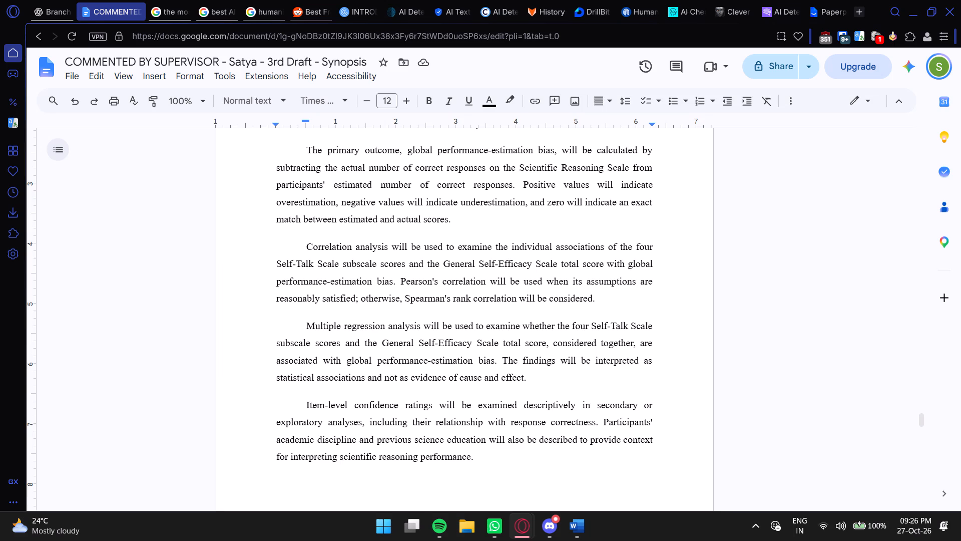
Review the Statistical Analyses section and the pages that follow it, up to the tentative chapterization.
{"action": "scroll", "coordinate": [366, 369], "scroll_direction": "up", "scroll_amount": 7}
{"action": "scroll", "coordinate": [366, 369], "scroll_direction": "down", "scroll_amount": 6}
{"action": "scroll", "coordinate": [363, 369], "scroll_direction": "up", "scroll_amount": 1}
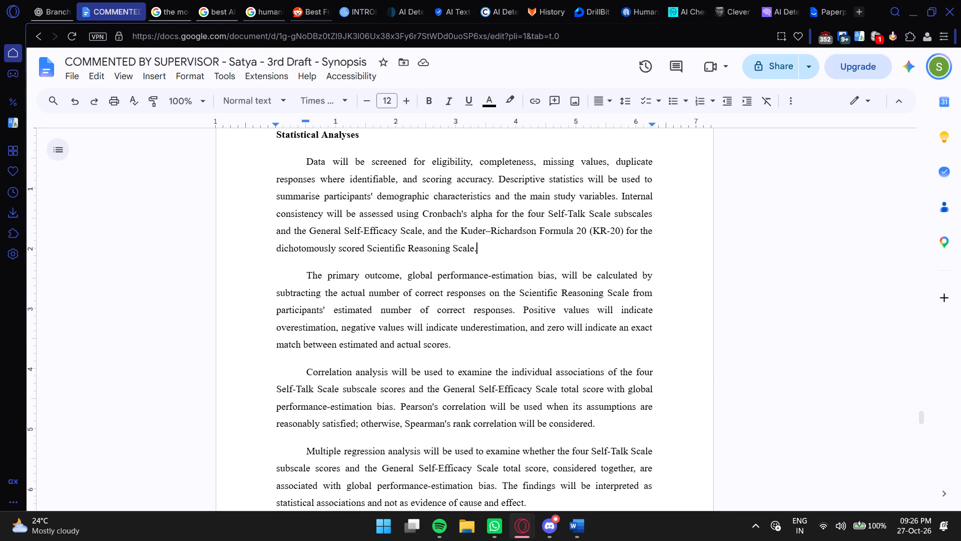
{"action": "scroll", "coordinate": [394, 244], "scroll_direction": "down", "scroll_amount": 1}
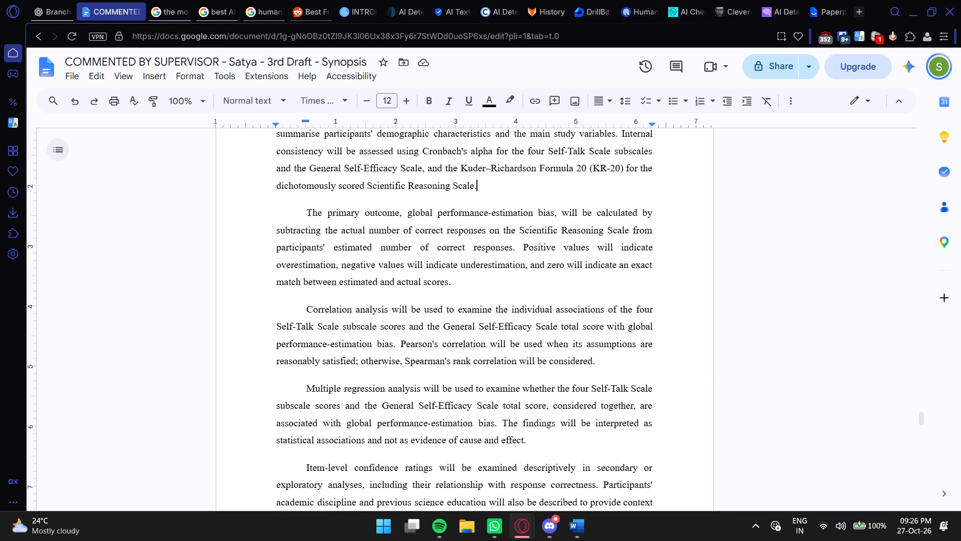
{"action": "scroll", "coordinate": [419, 272], "scroll_direction": "down", "scroll_amount": 3}
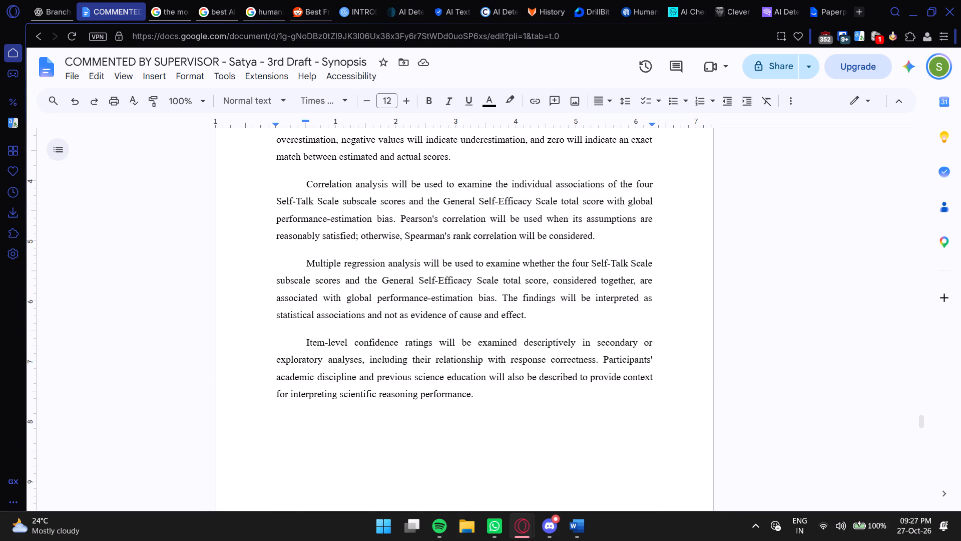
{"action": "scroll", "coordinate": [418, 272], "scroll_direction": "down", "scroll_amount": 11}
{"action": "scroll", "coordinate": [415, 273], "scroll_direction": "up", "scroll_amount": 3}
{"action": "scroll", "coordinate": [376, 287], "scroll_direction": "down", "scroll_amount": 3}
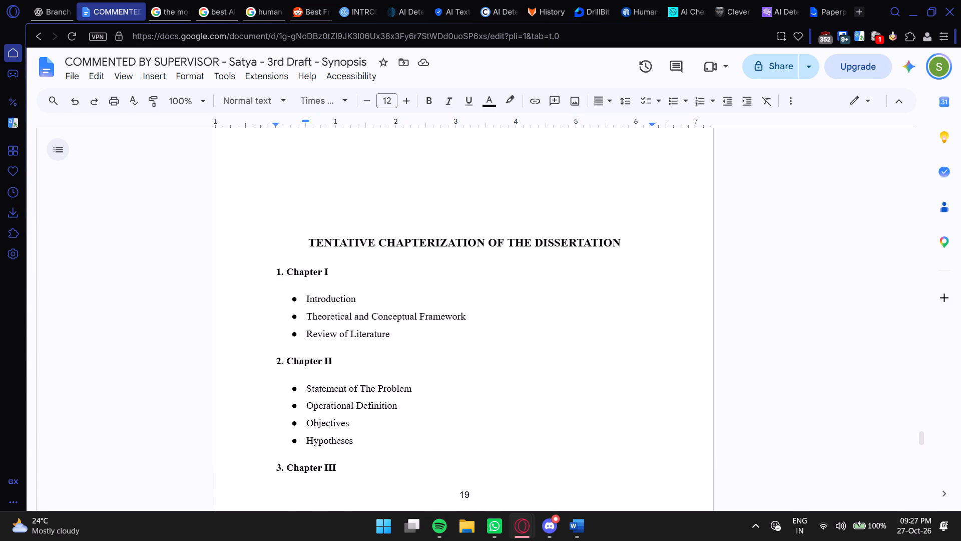
Delete the empty lines above the TENTATIVE CHAPTERIZATION OF THE DISSERTATION heading.
{"action": "scroll", "coordinate": [335, 271], "scroll_direction": "up", "scroll_amount": 3}
{"action": "left_click", "coordinate": [296, 330]}
{"action": "key", "text": "BackSpace"}
{"action": "key", "text": "BackSpace"}
{"action": "key", "text": "BackSpace"}
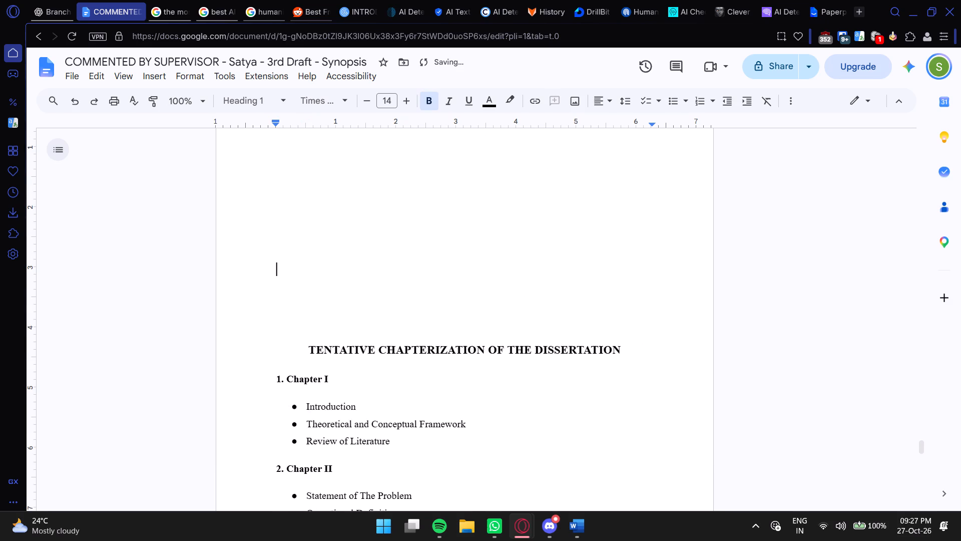
{"action": "key", "text": "BackSpace"}
{"action": "key", "text": "BackSpace"}
{"action": "key", "text": "BackSpace"}
{"action": "scroll", "coordinate": [306, 340], "scroll_direction": "up", "scroll_amount": 2}
{"action": "key", "text": "BackSpace"}
{"action": "key", "text": "BackSpace"}
{"action": "scroll", "coordinate": [307, 347], "scroll_direction": "up", "scroll_amount": 2}
{"action": "scroll", "coordinate": [288, 392], "scroll_direction": "down", "scroll_amount": 1}
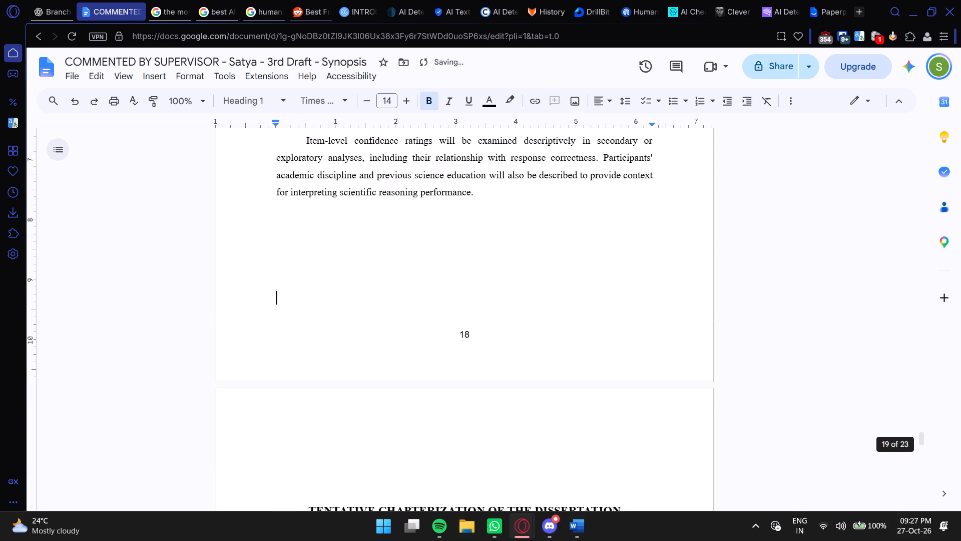
{"action": "left_click", "coordinate": [320, 389]}
{"action": "key", "text": "BackSpace"}
{"action": "key", "text": "BackSpace"}
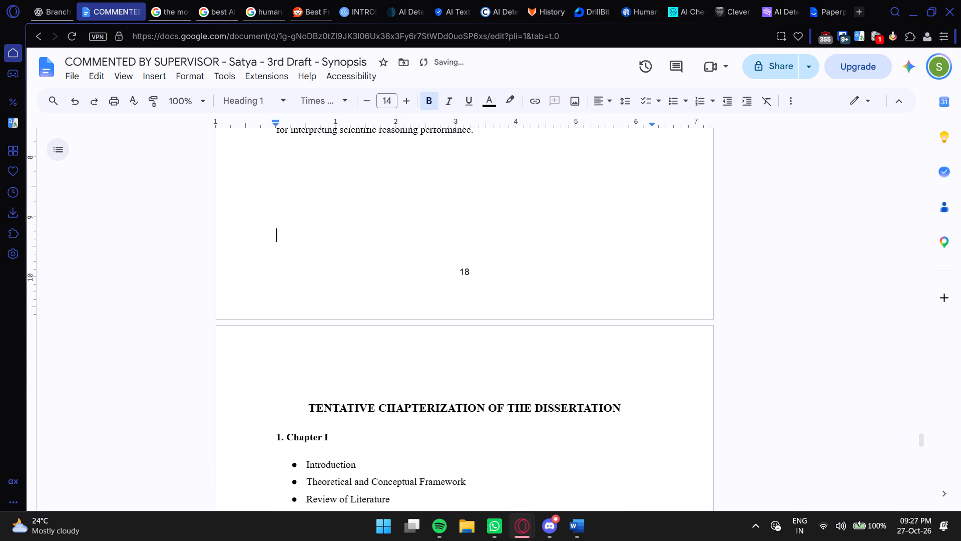
{"action": "left_click", "coordinate": [311, 386]}
{"action": "left_click", "coordinate": [313, 371]}
{"action": "left_click", "coordinate": [303, 375]}
{"action": "scroll", "coordinate": [311, 375], "scroll_direction": "down", "scroll_amount": 3}
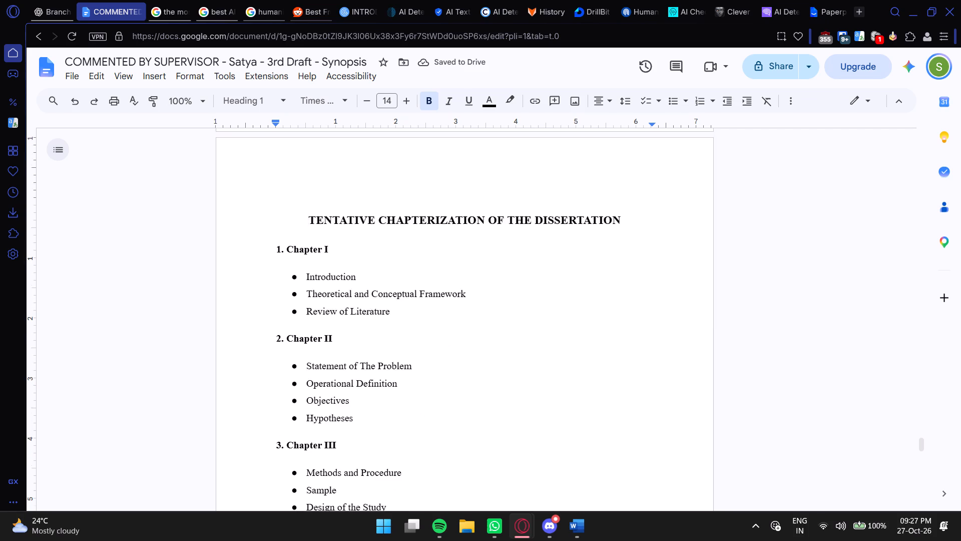
{"action": "scroll", "coordinate": [311, 375], "scroll_direction": "down", "scroll_amount": 1}
{"action": "scroll", "coordinate": [319, 344], "scroll_direction": "up", "scroll_amount": 1}
{"action": "left_click", "coordinate": [583, 531]}
{"action": "scroll", "coordinate": [419, 348], "scroll_direction": "down", "scroll_amount": 8}
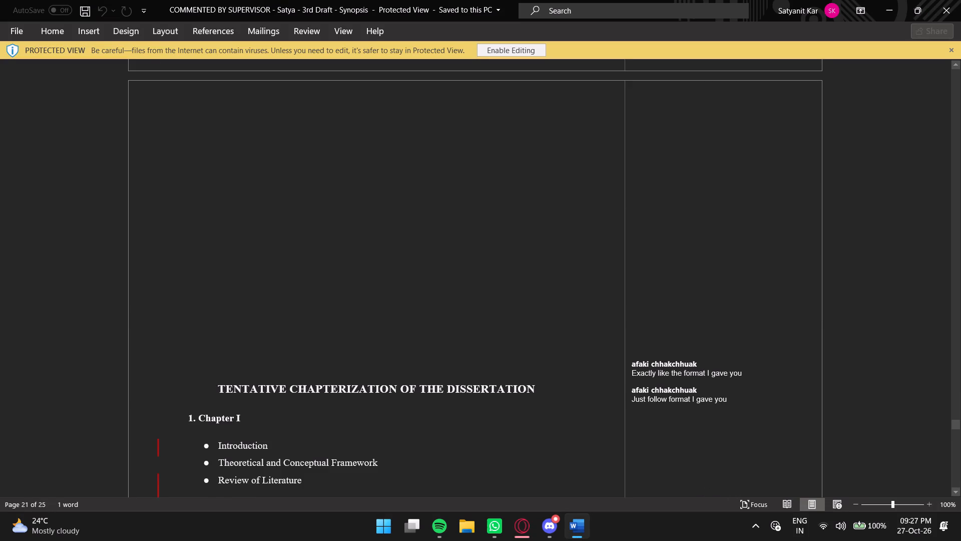
{"action": "scroll", "coordinate": [628, 275], "scroll_direction": "down", "scroll_amount": 5}
{"action": "scroll", "coordinate": [682, 270], "scroll_direction": "down", "scroll_amount": 15}
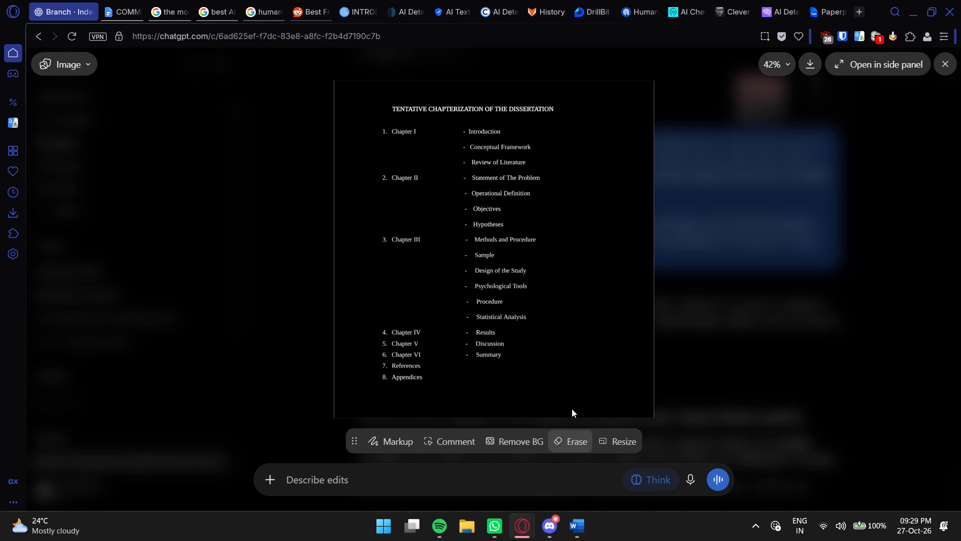
In the draft's table, number the first-column cells of rows one to five as 1, 2, 3, 4 and 5.
{"action": "left_click", "coordinate": [123, 15]}
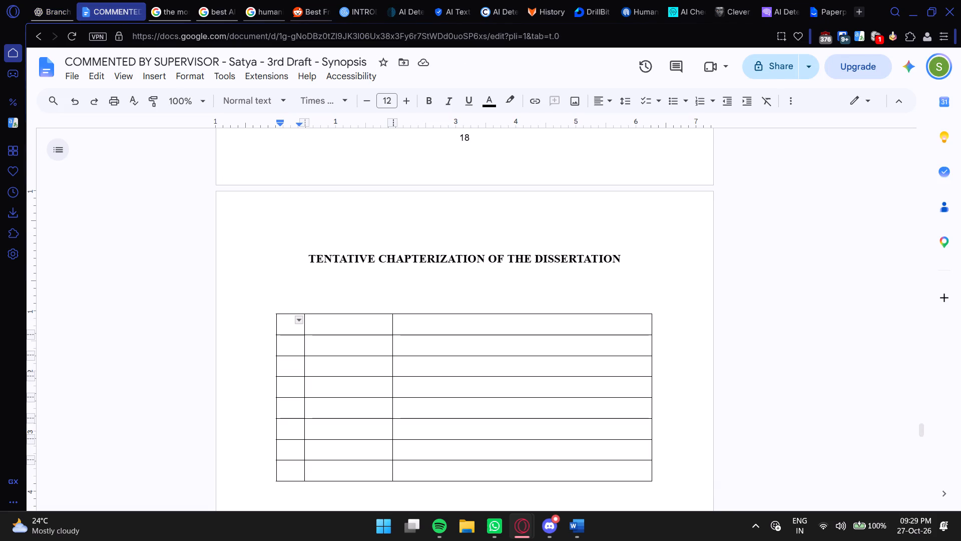
{"action": "key", "text": "1"}
{"action": "left_click", "coordinate": [297, 349]}
{"action": "key", "text": "2"}
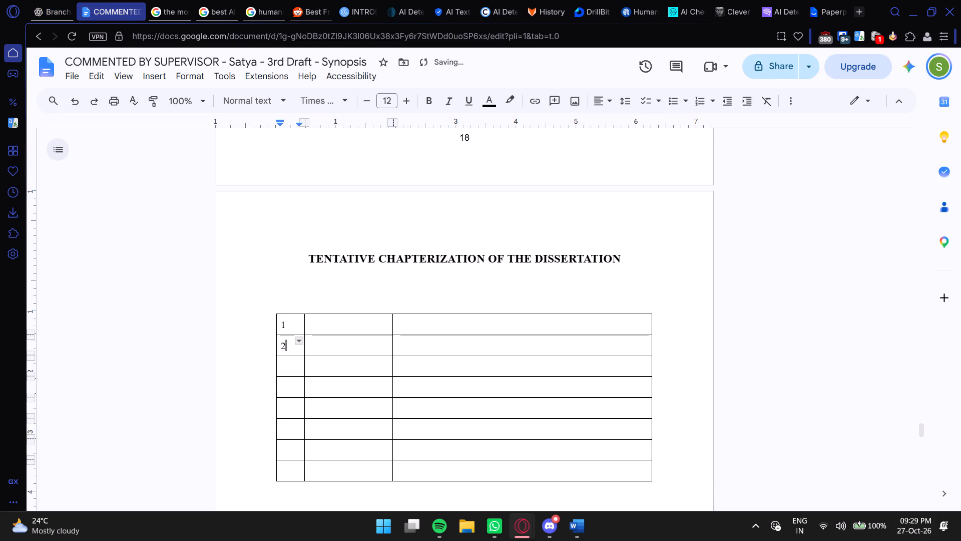
{"action": "left_click", "coordinate": [292, 368]}
{"action": "key", "text": "3"}
{"action": "left_click", "coordinate": [294, 387]}
{"action": "key", "text": "4"}
{"action": "left_click", "coordinate": [292, 412]}
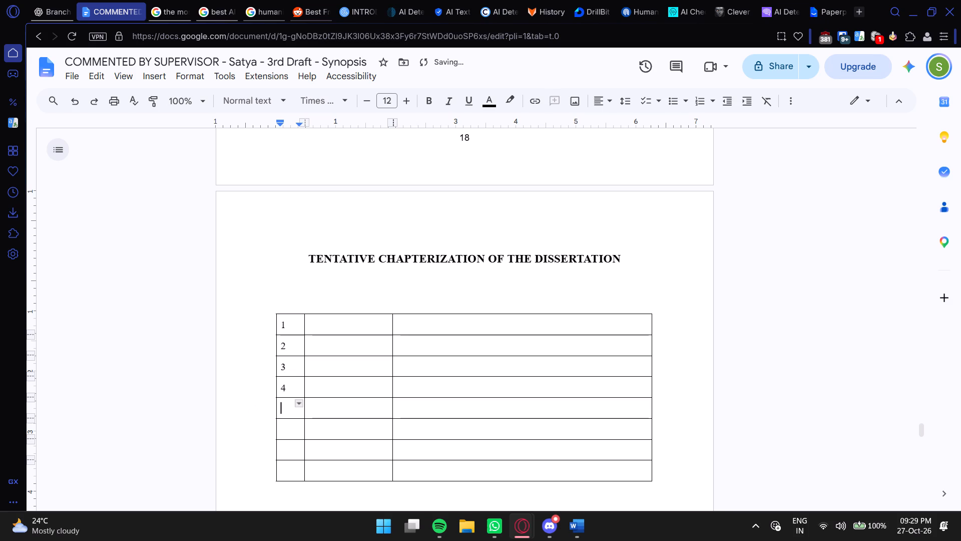
{"action": "key", "text": "5"}
Check the chapterization outline in the commented Word copy, and number the table's last three rows 6, 7 and 8.
{"action": "left_click", "coordinate": [297, 429]}
{"action": "left_click", "coordinate": [580, 529]}
{"action": "scroll", "coordinate": [477, 357], "scroll_direction": "up", "scroll_amount": 8}
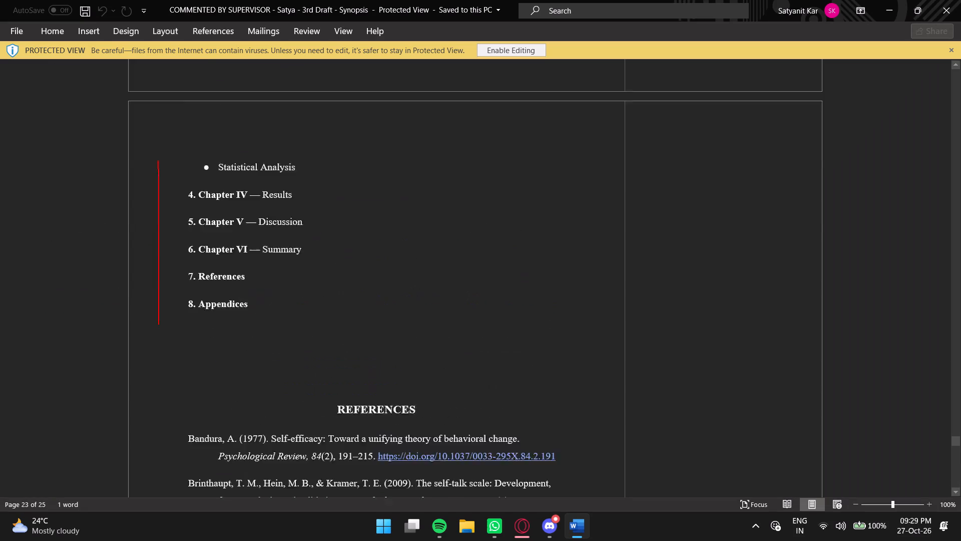
{"action": "scroll", "coordinate": [477, 357], "scroll_direction": "up", "scroll_amount": 3}
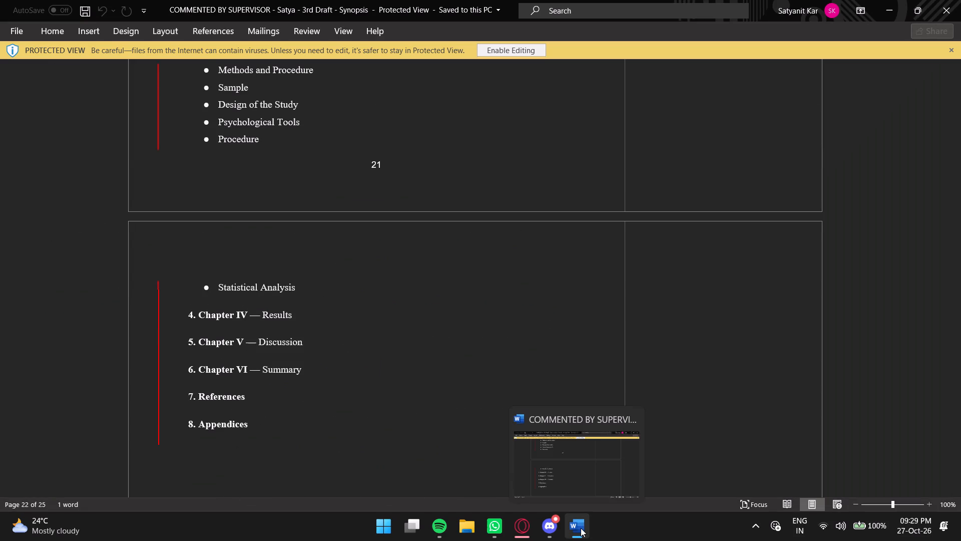
{"action": "scroll", "coordinate": [387, 367], "scroll_direction": "up", "scroll_amount": 11}
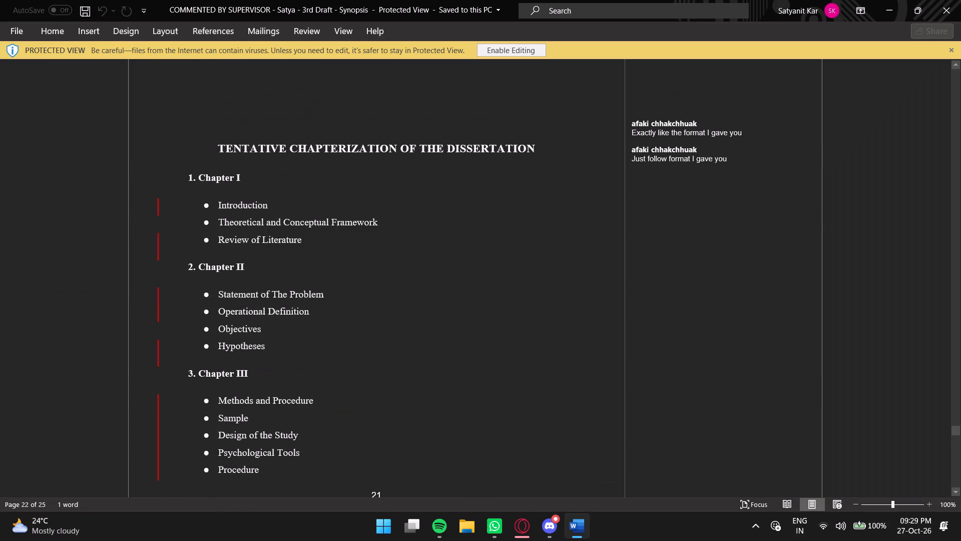
{"action": "left_click", "coordinate": [581, 527]}
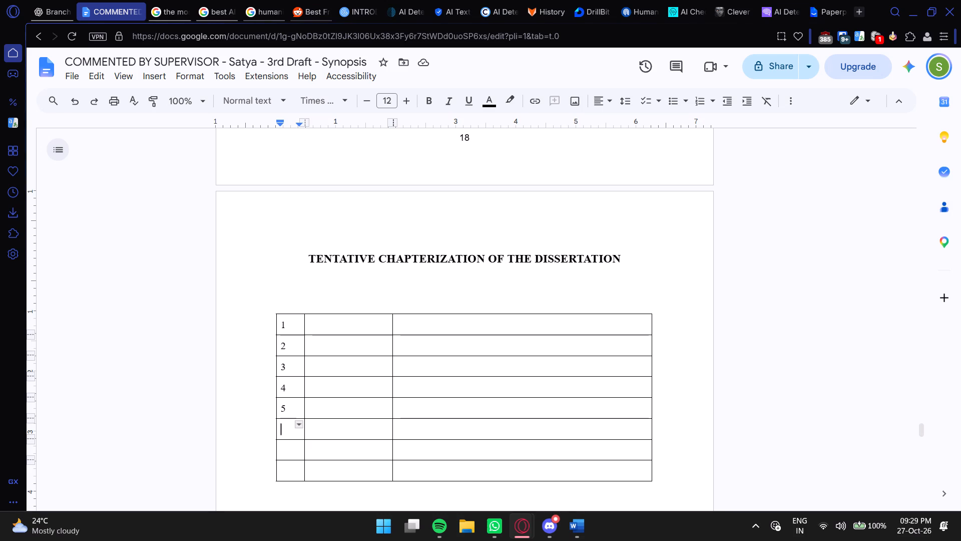
{"action": "key", "text": "6"}
{"action": "left_click", "coordinate": [298, 452]}
{"action": "key", "text": "7"}
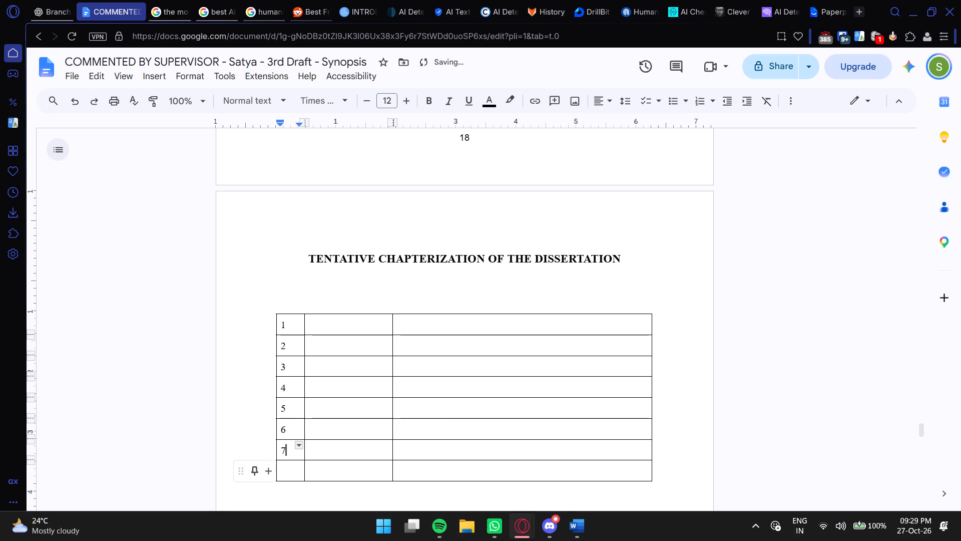
{"action": "left_click", "coordinate": [293, 472]}
{"action": "key", "text": "8"}
Enter the label Chapter I in the second column of row 1, using the Word copy's Roman numeral style.
{"action": "left_click", "coordinate": [324, 327]}
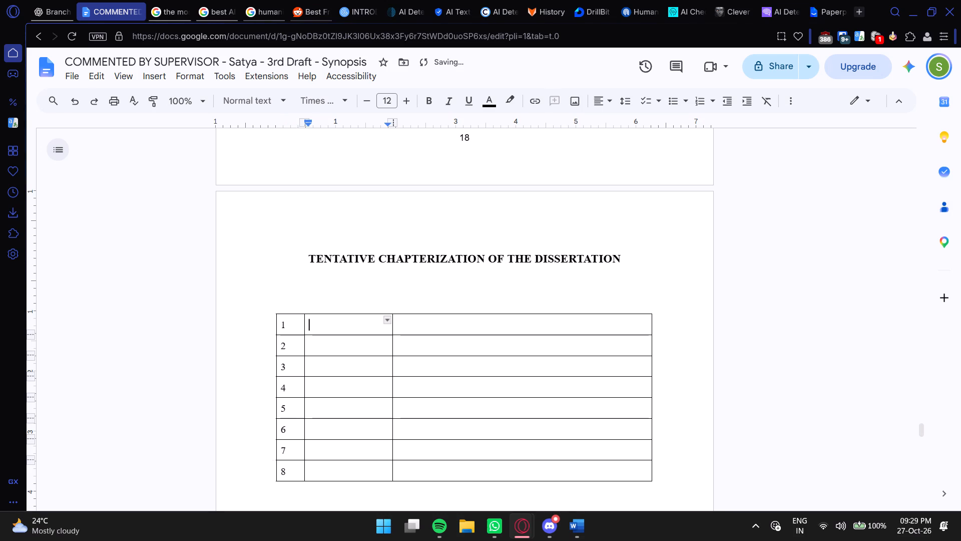
{"action": "left_click", "coordinate": [577, 529]}
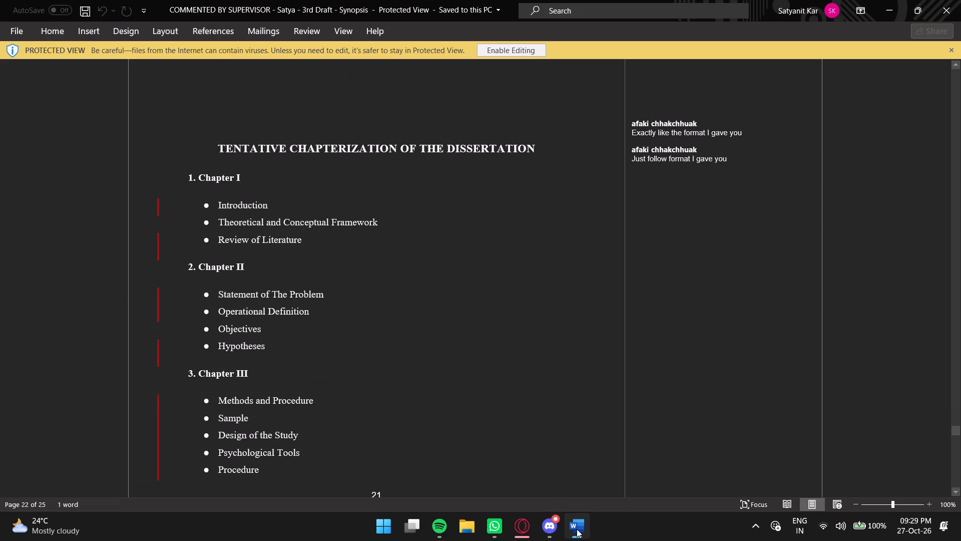
{"action": "left_click", "coordinate": [577, 529]}
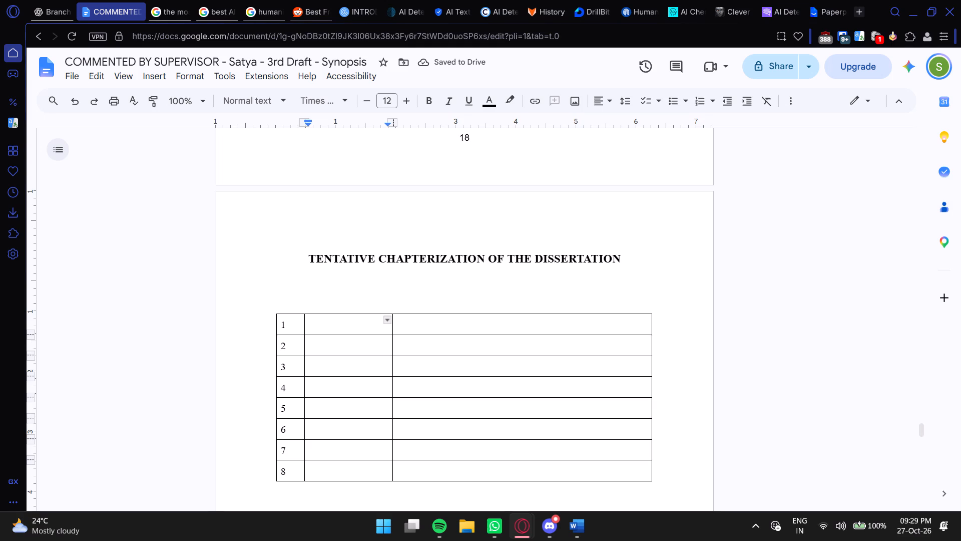
{"action": "type", "text": "Chapter 1"}
{"action": "key", "text": "ctrl+a"}
{"action": "left_click", "coordinate": [410, 393]}
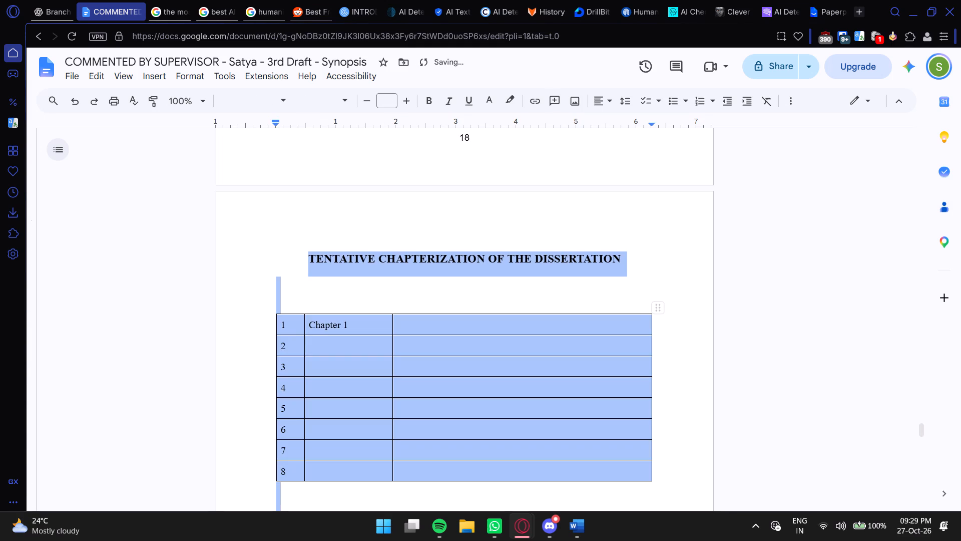
{"action": "left_click", "coordinate": [584, 527]}
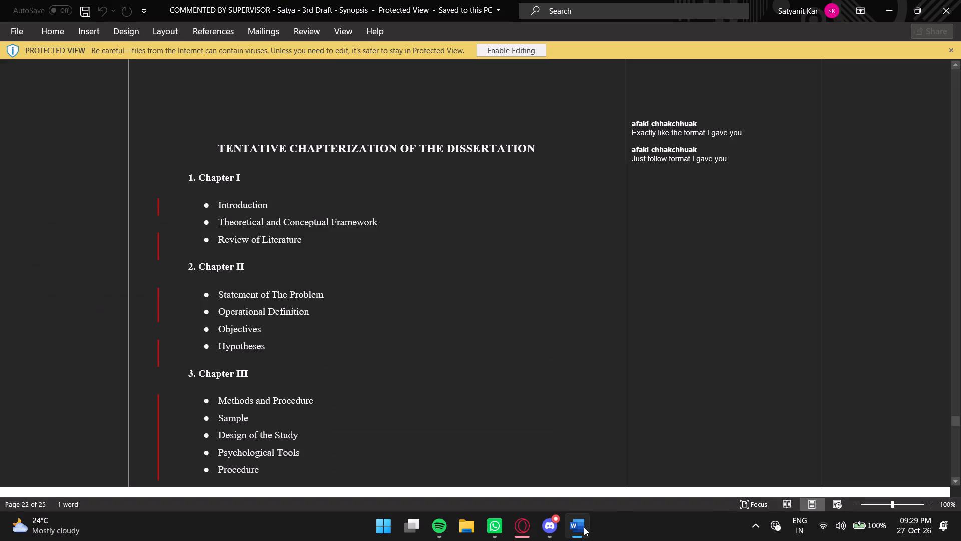
{"action": "left_click", "coordinate": [582, 530]}
{"action": "left_click", "coordinate": [356, 325]}
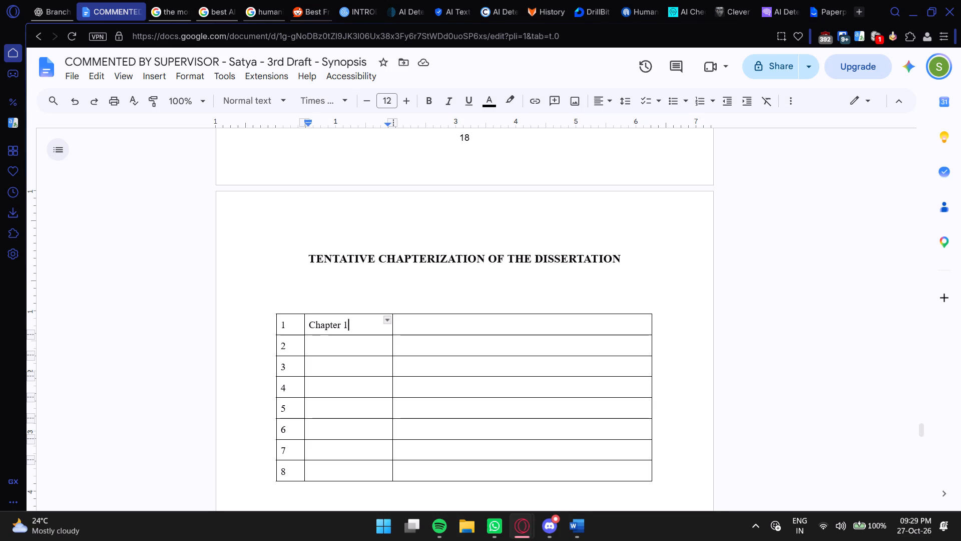
{"action": "key", "text": "BackSpace"}
{"action": "key", "text": "shift+i"}
Label the second-column cells of rows 2 and 3 Chapter II and Chapter III, reusing the row 1 label.
{"action": "left_click_drag", "start_coordinate": [352, 324], "coordinate": [312, 325]}
{"action": "key", "text": "ctrl+c"}
{"action": "left_click", "coordinate": [336, 353]}
{"action": "key", "text": "ctrl+v"}
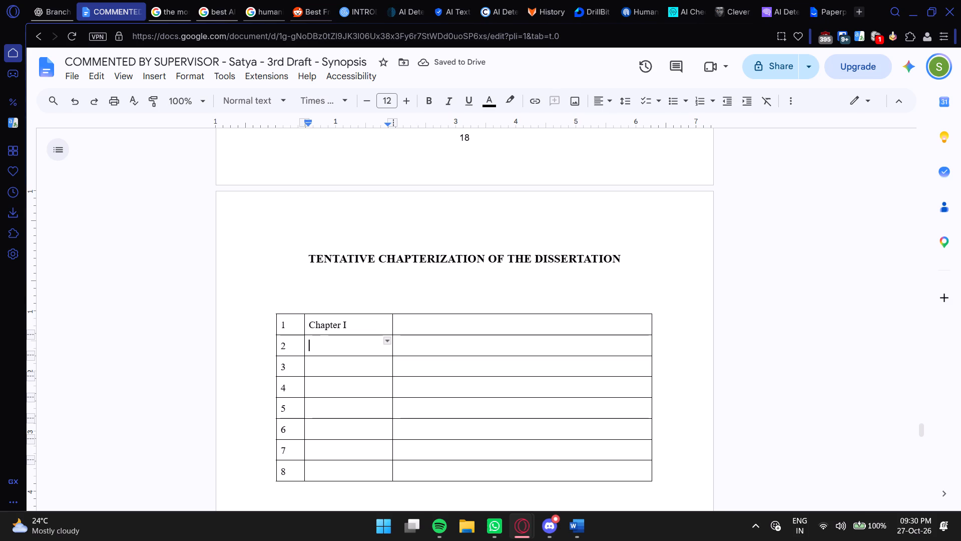
{"action": "key", "text": "BackSpace"}
{"action": "type", "text": "II"}
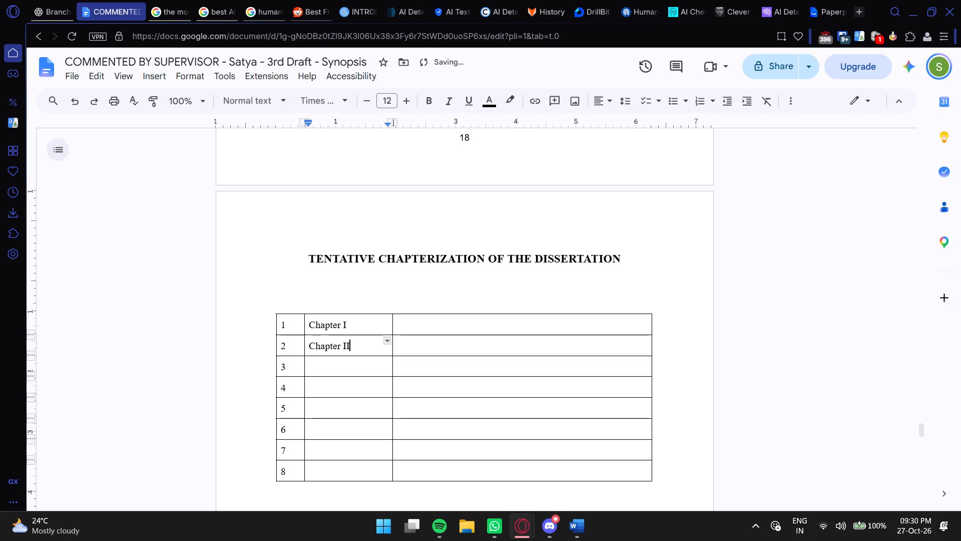
{"action": "left_click", "coordinate": [337, 372]}
{"action": "key", "text": "ctrl+v"}
{"action": "type", "text": "II"}
Label the second-column cells of rows 4, 5 and 6 Chapter IV, Chapter V and Chapter VI.
{"action": "left_click", "coordinate": [351, 391]}
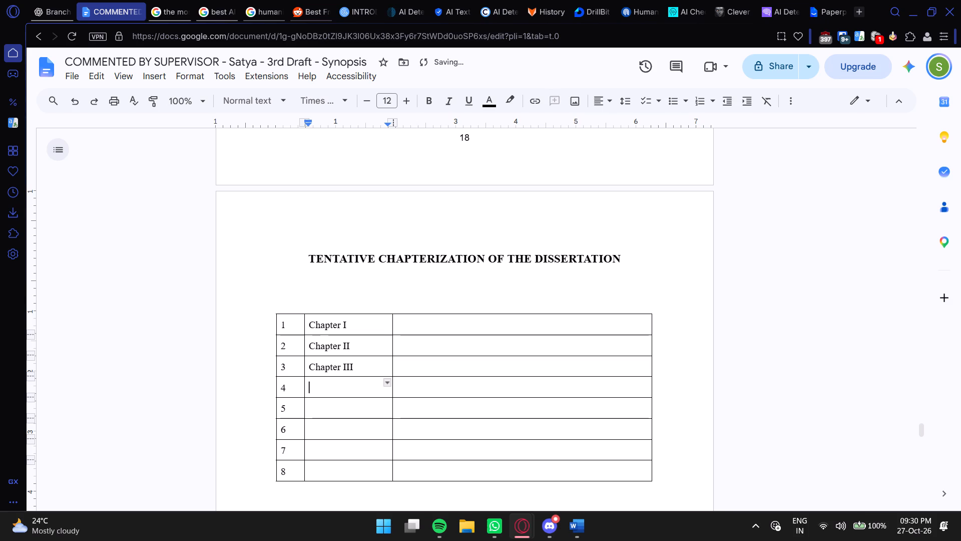
{"action": "key", "text": "ctrl+v"}
{"action": "key", "text": "shift+v"}
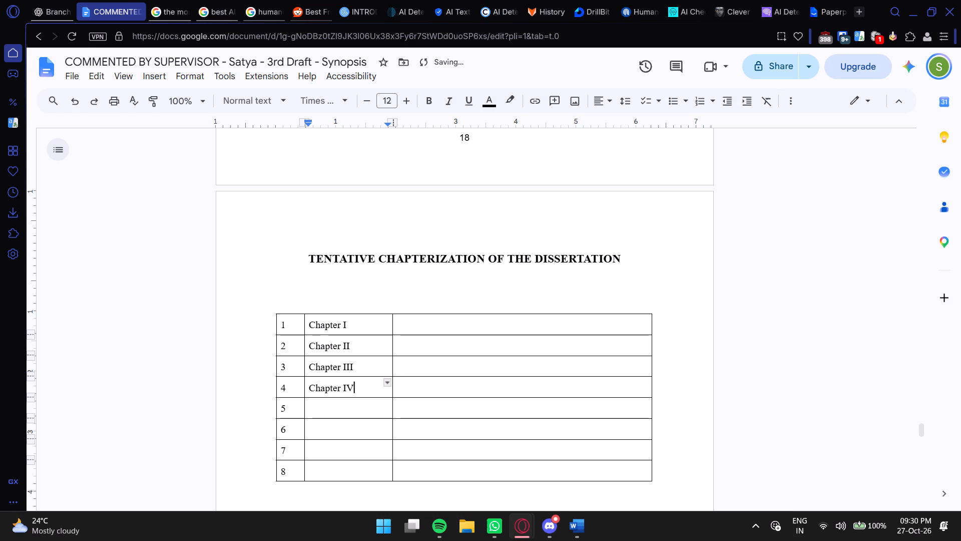
{"action": "left_click", "coordinate": [350, 409]}
{"action": "key", "text": "ctrl+v"}
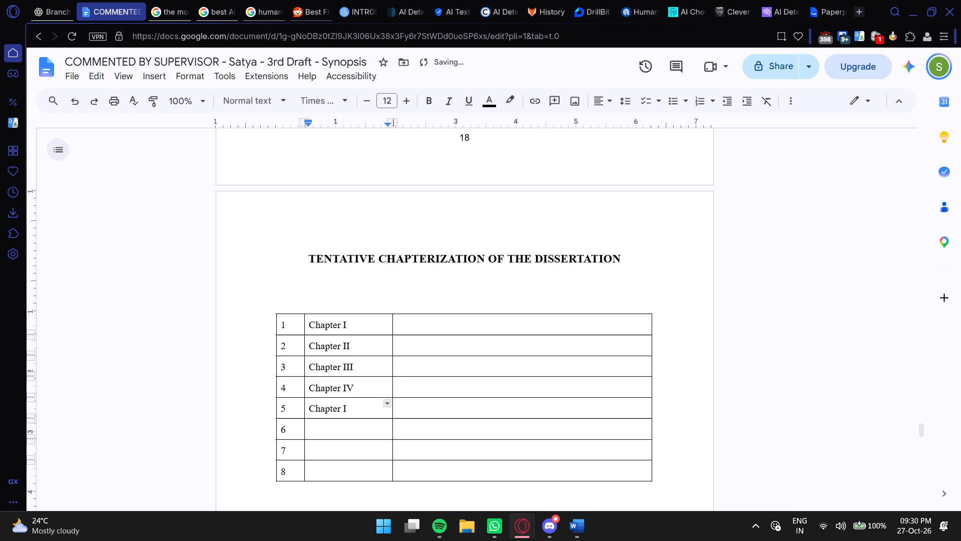
{"action": "key", "text": "BackSpace"}
{"action": "key", "text": "shift+v"}
{"action": "left_click", "coordinate": [344, 432]}
{"action": "key", "text": "ctrl+v"}
{"action": "key", "text": "BackSpace"}
{"action": "type", "text": "VI"}
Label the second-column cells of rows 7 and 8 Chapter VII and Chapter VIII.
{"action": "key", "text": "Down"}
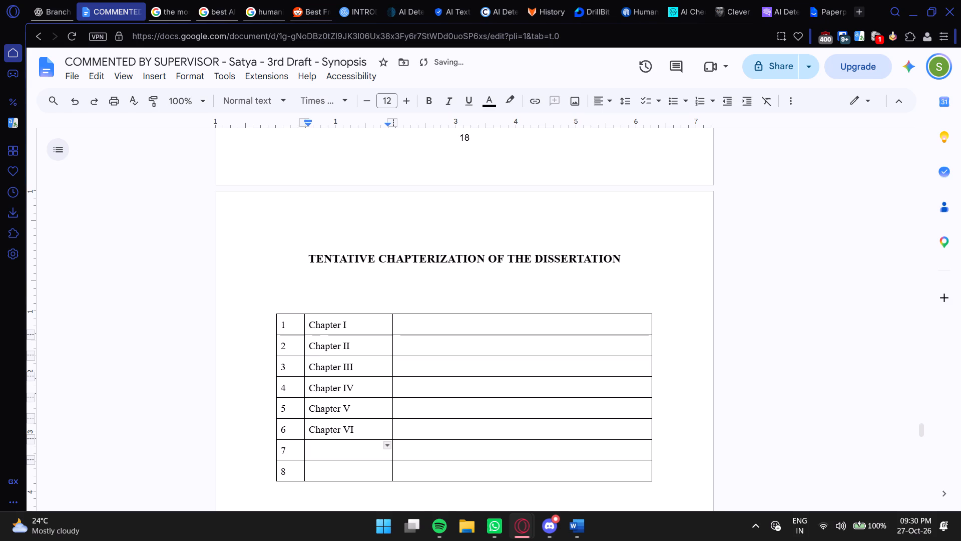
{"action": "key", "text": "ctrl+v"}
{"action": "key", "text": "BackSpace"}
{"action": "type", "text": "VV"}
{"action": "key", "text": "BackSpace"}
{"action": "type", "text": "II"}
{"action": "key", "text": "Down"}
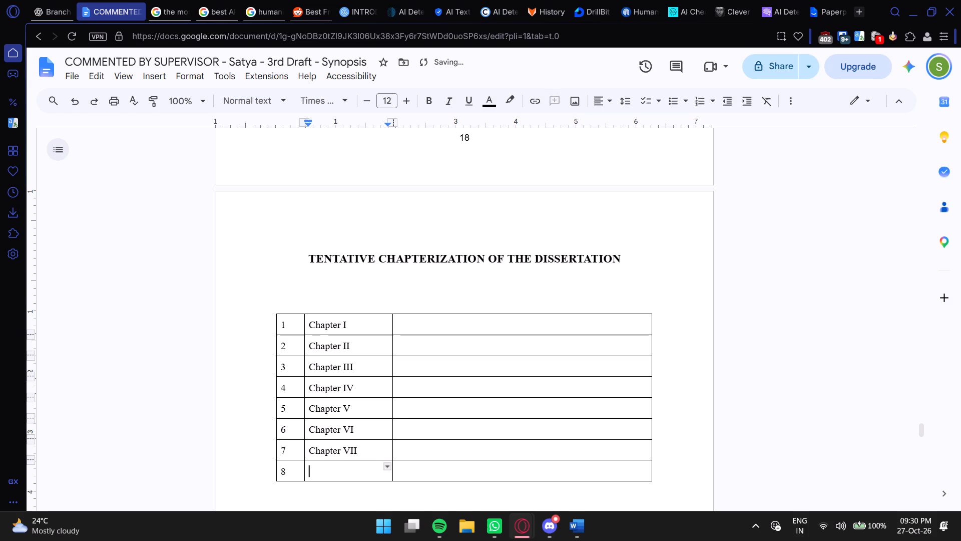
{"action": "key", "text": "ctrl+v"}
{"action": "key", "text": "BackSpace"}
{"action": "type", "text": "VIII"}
Replace the second-column label of row 7 with the bold heading References copied from the commented Word copy's outline.
{"action": "left_click", "coordinate": [570, 525]}
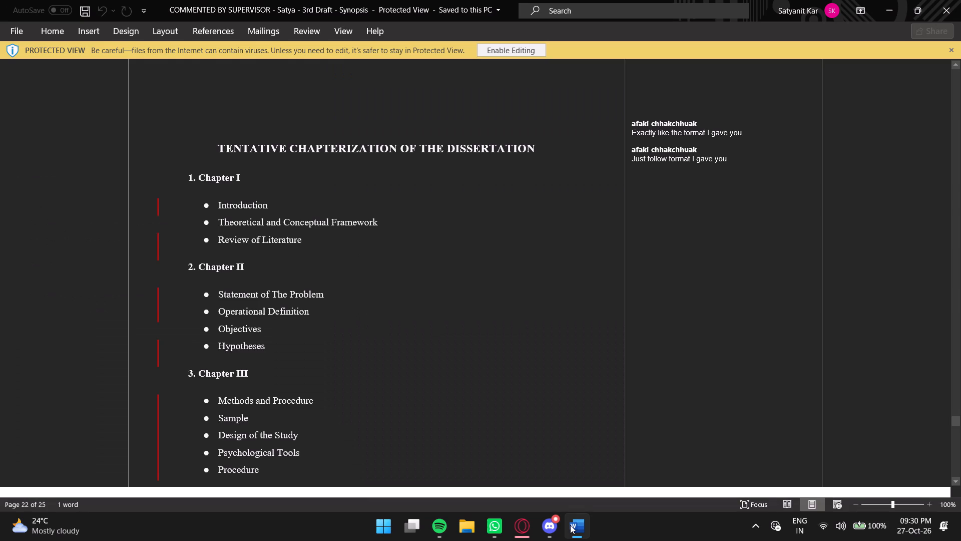
{"action": "scroll", "coordinate": [436, 410], "scroll_direction": "down", "scroll_amount": 10}
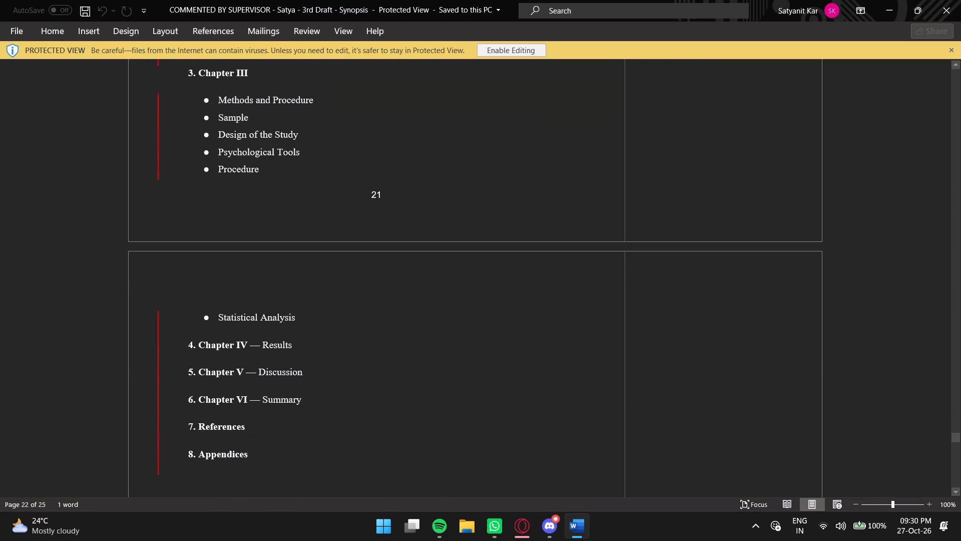
{"action": "scroll", "coordinate": [433, 404], "scroll_direction": "down", "scroll_amount": 3}
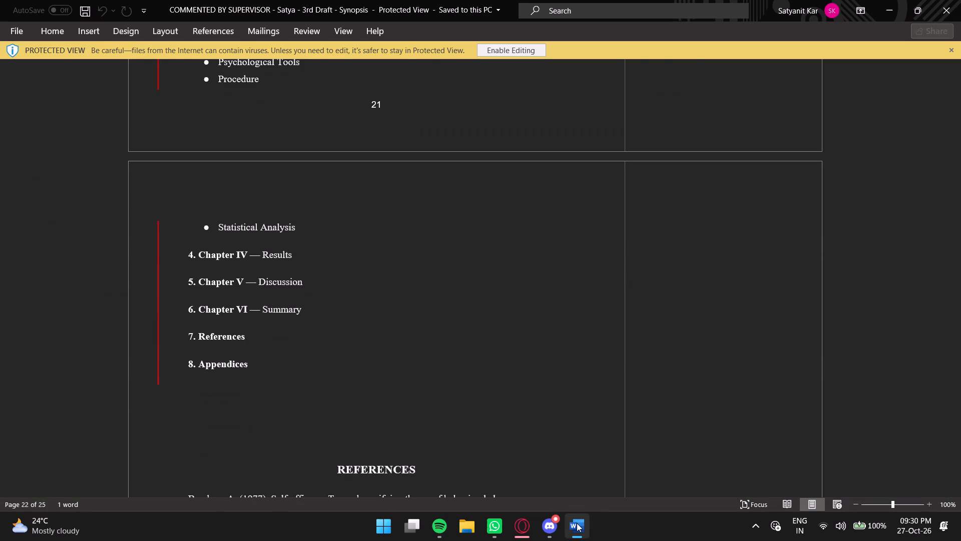
{"action": "left_click_drag", "start_coordinate": [200, 338], "coordinate": [239, 339]}
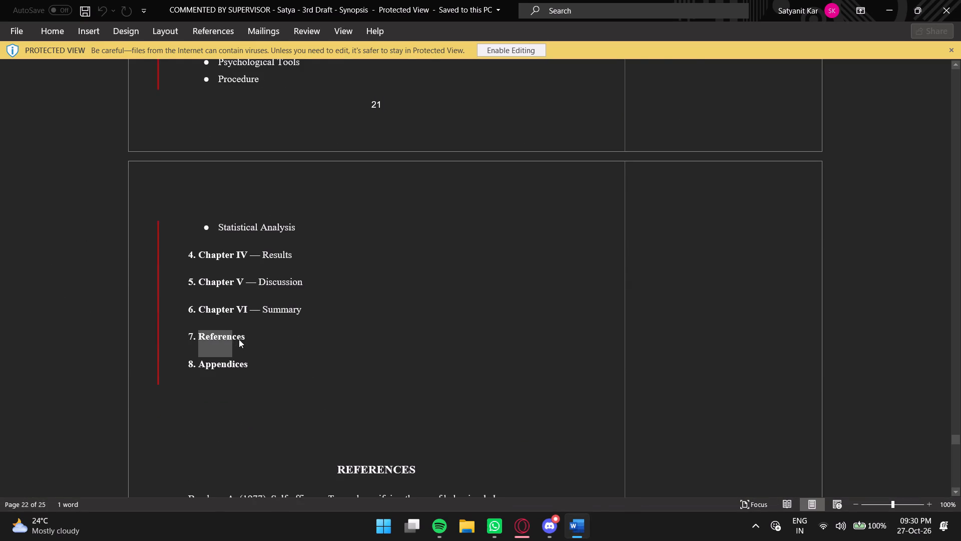
{"action": "left_click_drag", "start_coordinate": [239, 339], "coordinate": [243, 339]}
{"action": "key", "text": "ctrl+c"}
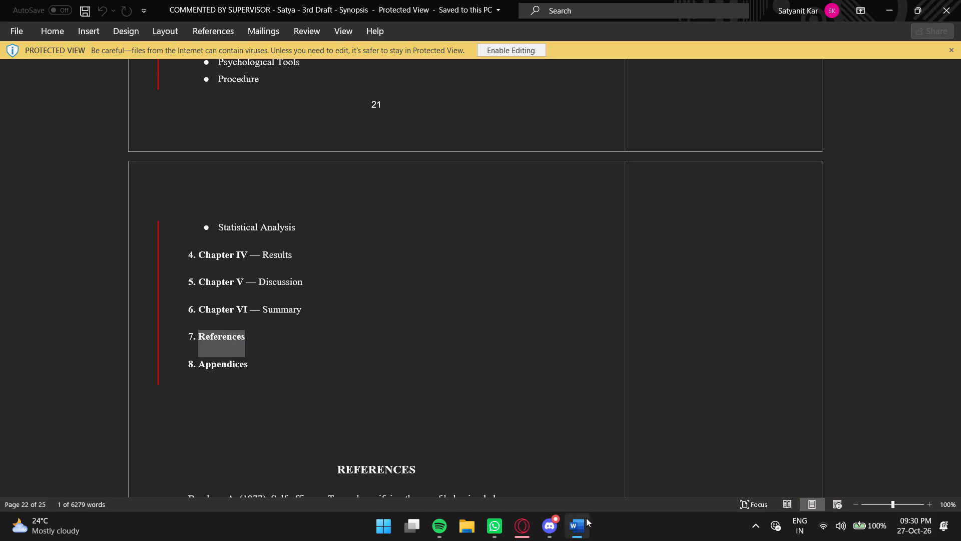
{"action": "left_click", "coordinate": [573, 527]}
{"action": "left_click_drag", "start_coordinate": [360, 449], "coordinate": [311, 448]}
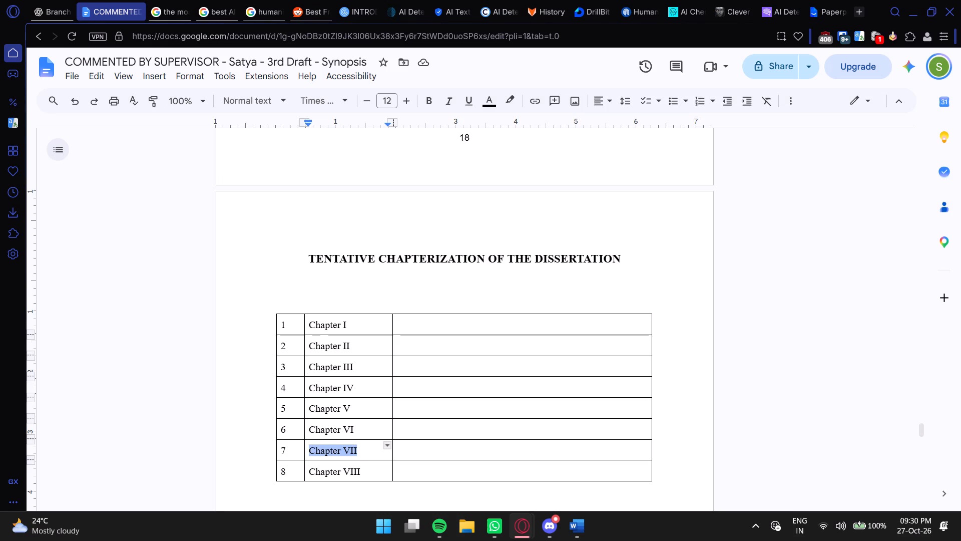
{"action": "left_click_drag", "start_coordinate": [311, 448], "coordinate": [310, 448]}
{"action": "key", "text": "ctrl+v"}
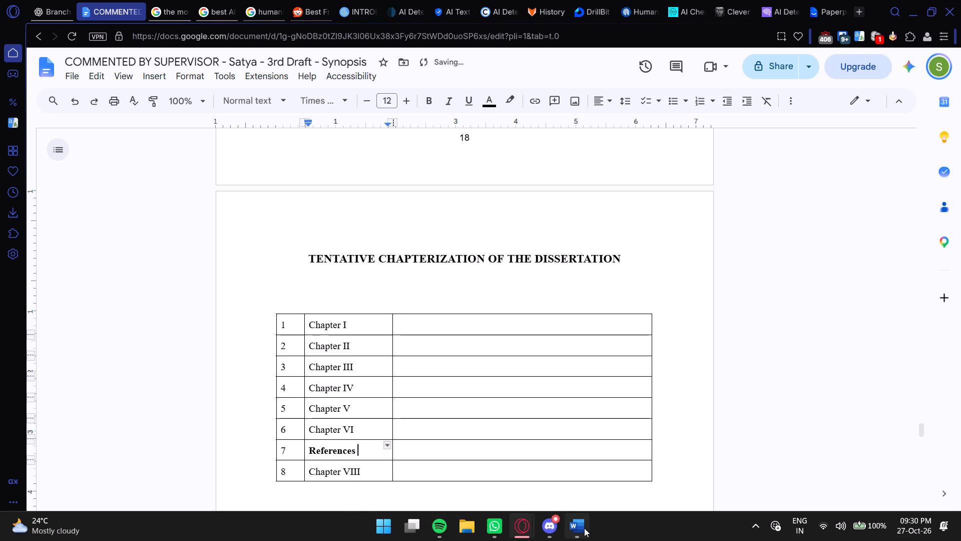
Replace the second-column label of row 8 with Appendices from the Word copy, without its source formatting or attached comment, and make it bold.
{"action": "left_click", "coordinate": [584, 528]}
{"action": "left_click_drag", "start_coordinate": [250, 367], "coordinate": [198, 367]}
{"action": "key", "text": "ctrl+c"}
{"action": "left_click", "coordinate": [577, 529]}
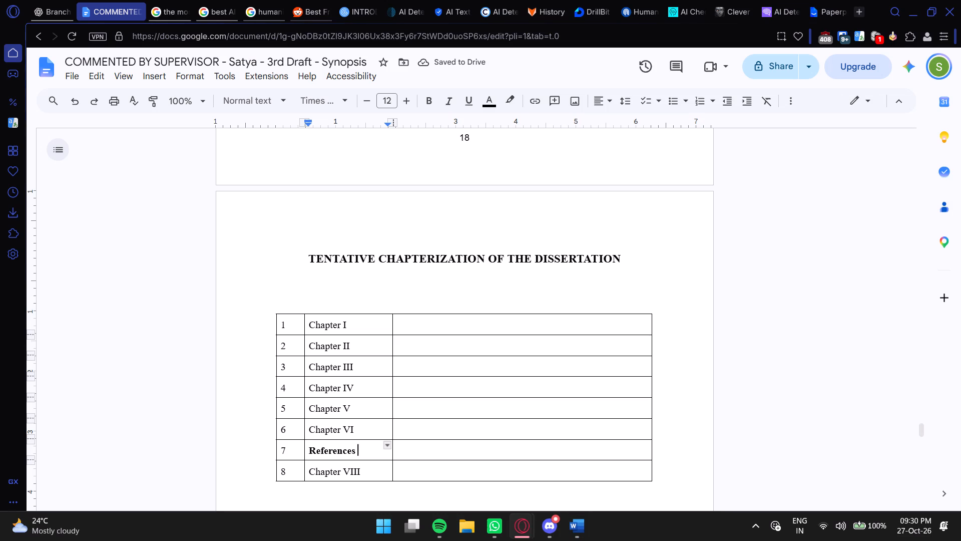
{"action": "left_click_drag", "start_coordinate": [366, 470], "coordinate": [310, 467]}
{"action": "key", "text": "ctrl+v"}
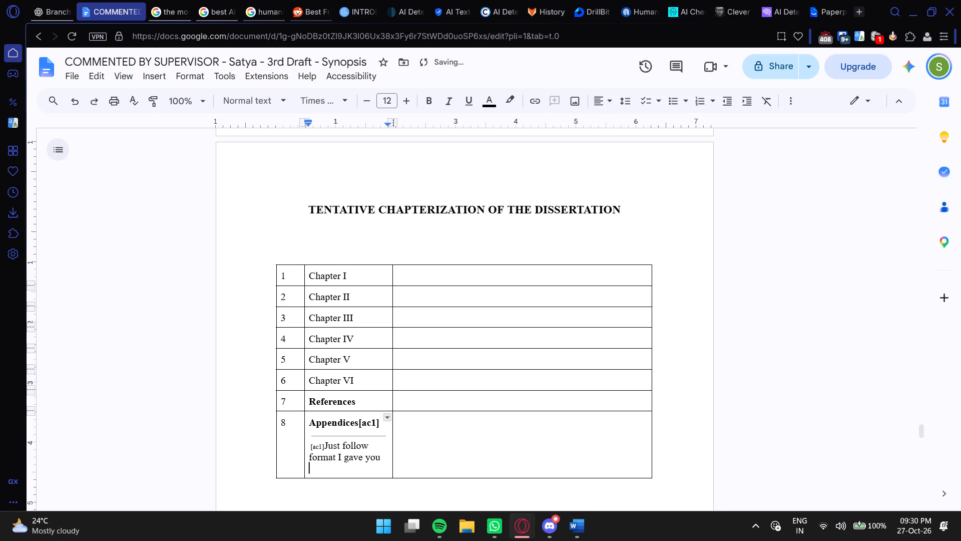
{"action": "key", "text": "ctrl+z"}
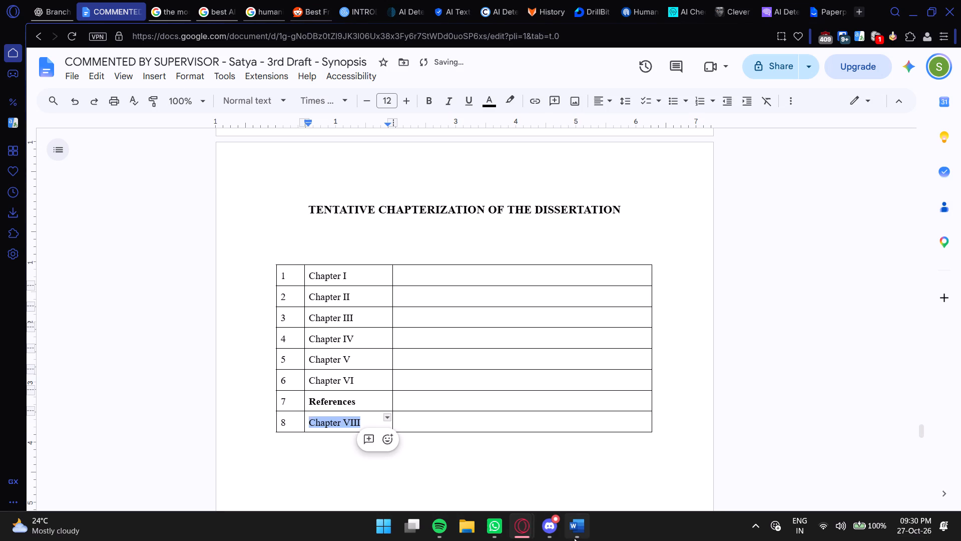
{"action": "left_click", "coordinate": [587, 530]}
{"action": "right_click", "coordinate": [233, 366]}
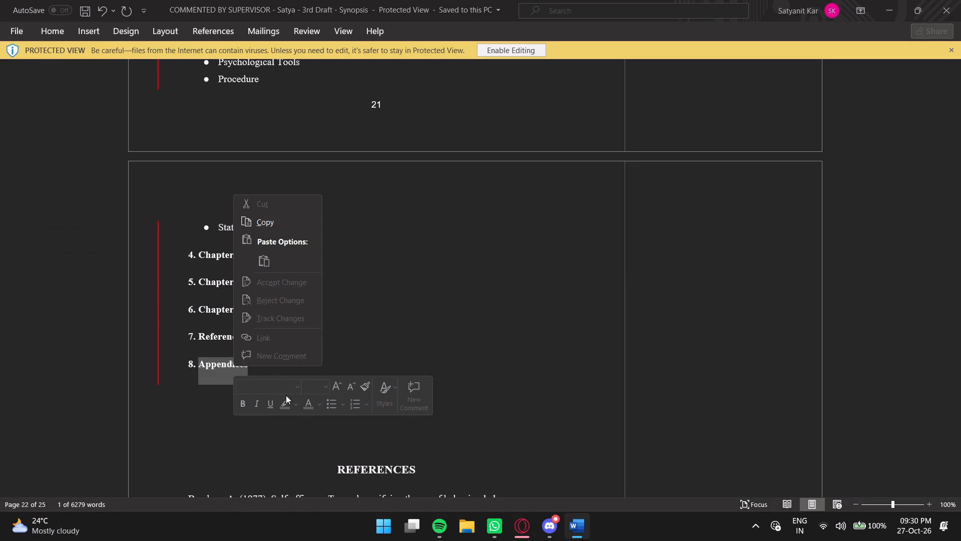
{"action": "left_click", "coordinate": [288, 222]}
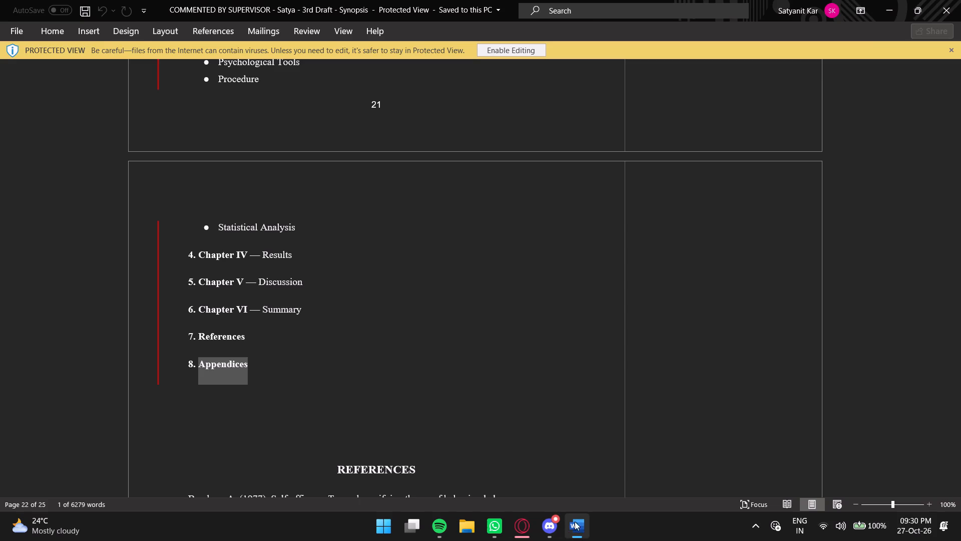
{"action": "left_click", "coordinate": [579, 521]}
{"action": "key", "text": "ctrl+shift+v"}
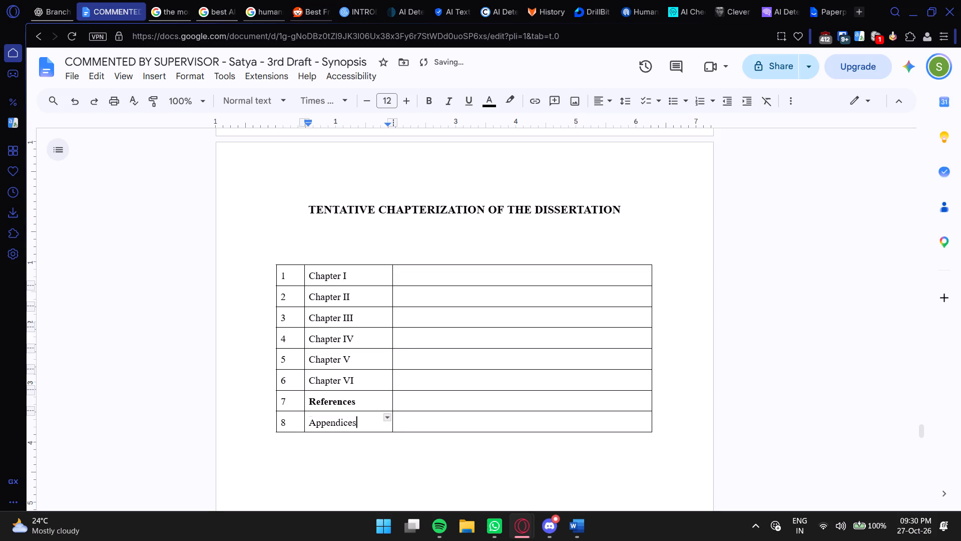
{"action": "left_click_drag", "start_coordinate": [356, 424], "coordinate": [309, 424]}
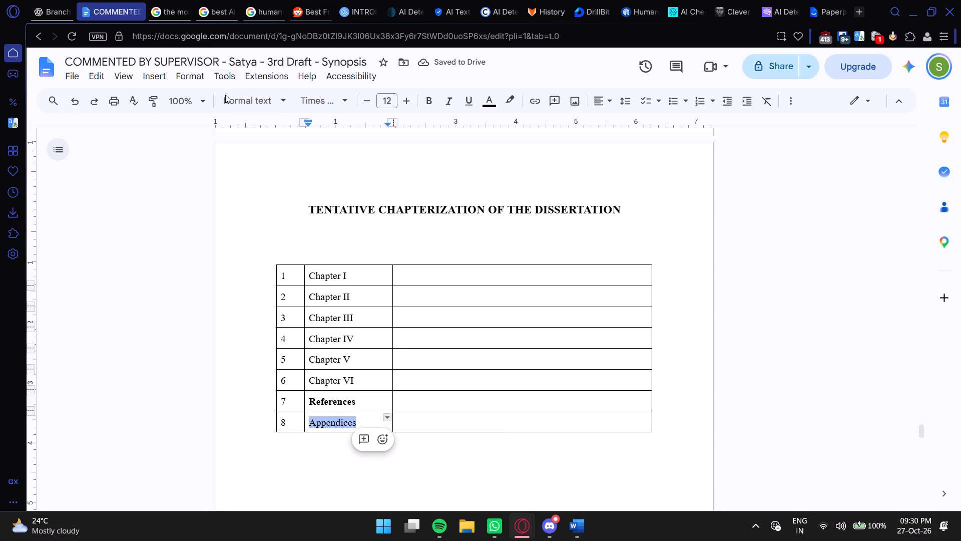
{"action": "left_click", "coordinate": [428, 99]}
Add a period after each number, 1 to 8, in the table's first column.
{"action": "left_click", "coordinate": [294, 278]}
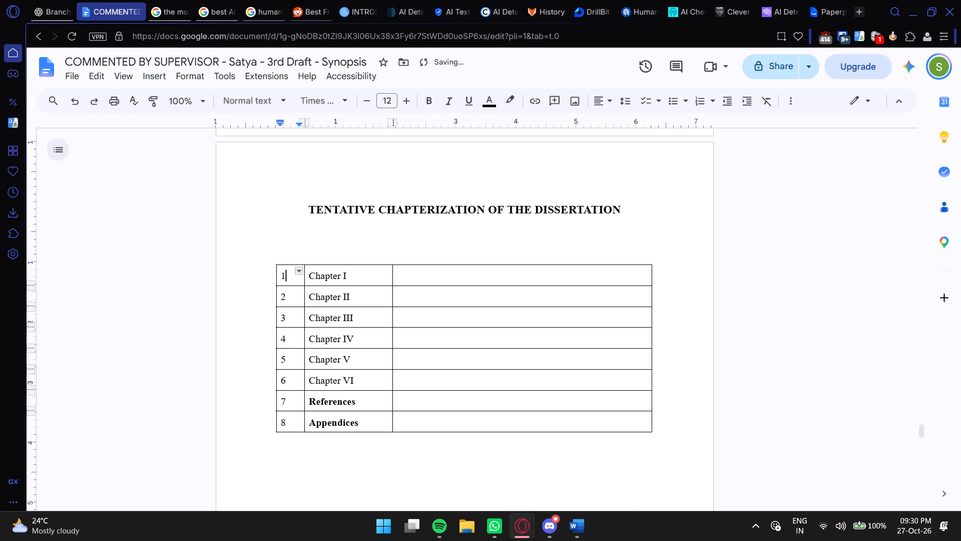
{"action": "key", "text": "period"}
{"action": "left_click", "coordinate": [295, 300]}
{"action": "key", "text": "period"}
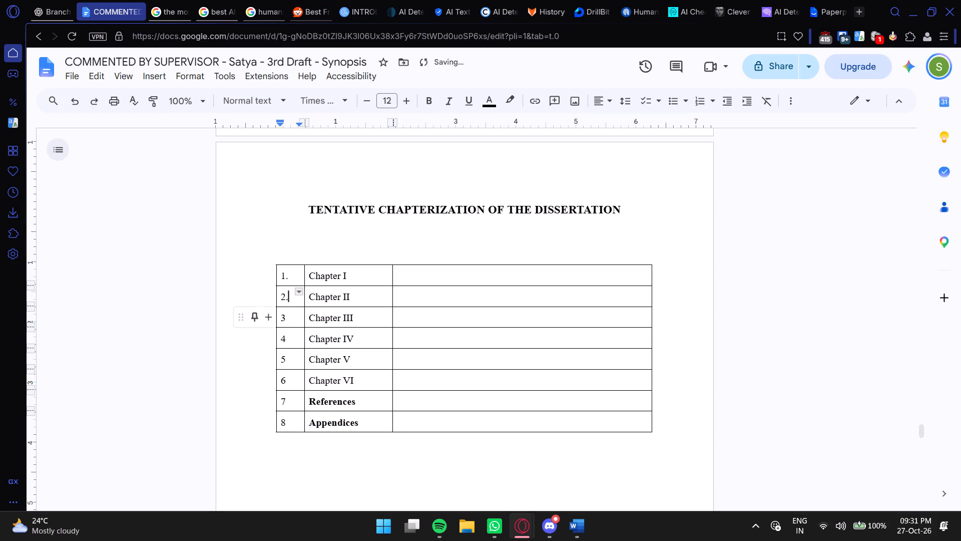
{"action": "left_click", "coordinate": [290, 324]}
{"action": "key", "text": "period"}
{"action": "left_click", "coordinate": [293, 342]}
{"action": "key", "text": "period"}
{"action": "left_click", "coordinate": [293, 360]}
{"action": "key", "text": "period"}
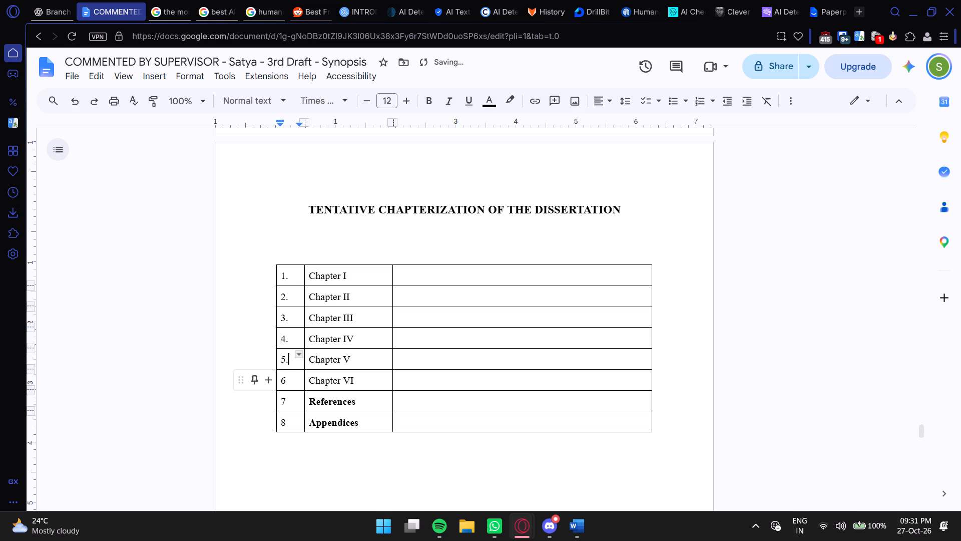
{"action": "left_click", "coordinate": [292, 384]}
{"action": "key", "text": "period"}
{"action": "left_click", "coordinate": [291, 402]}
{"action": "key", "text": "period"}
{"action": "left_click", "coordinate": [291, 421]}
{"action": "key", "text": "period"}
Make the row numbers in the first column and all the labels in the second column bold.
{"action": "left_click_drag", "start_coordinate": [292, 427], "coordinate": [285, 280]}
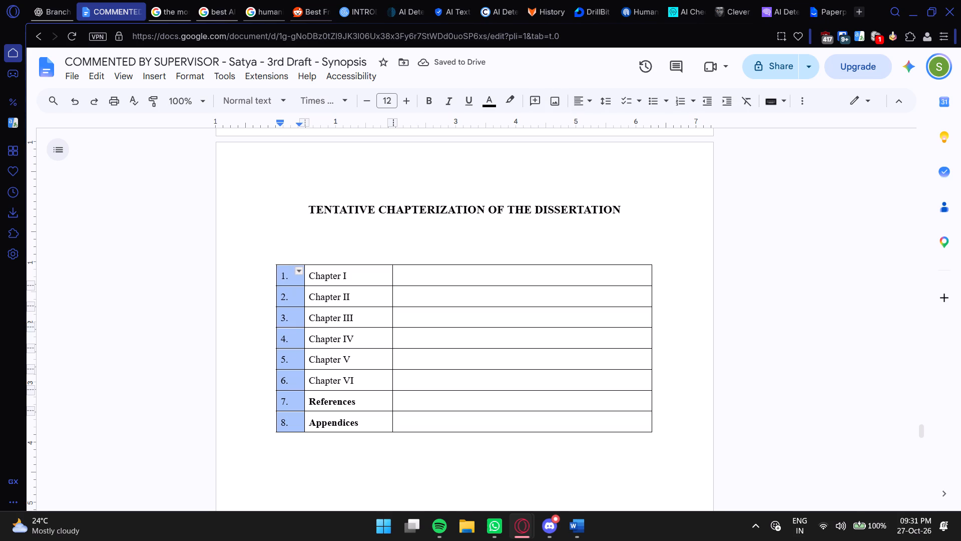
{"action": "left_click", "coordinate": [429, 95]}
{"action": "left_click", "coordinate": [370, 340]}
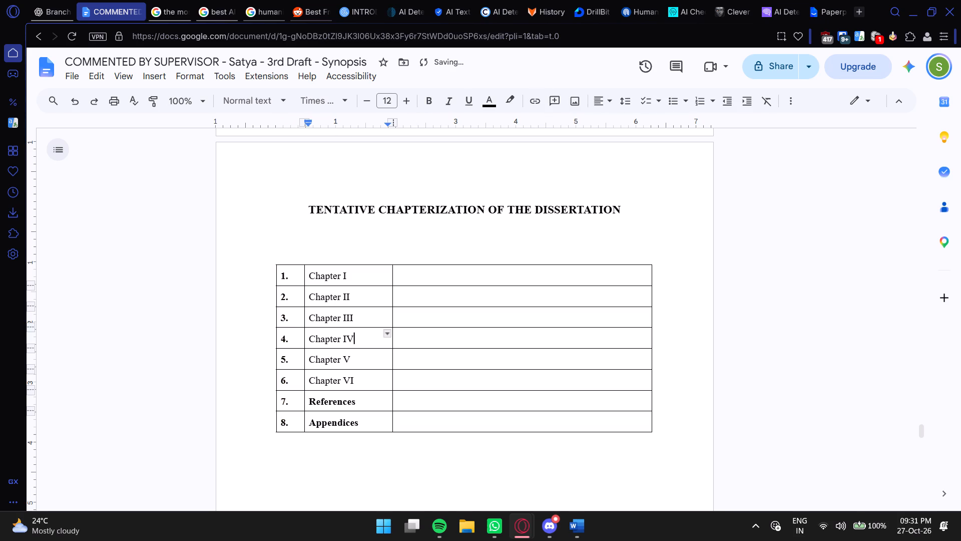
{"action": "left_click_drag", "start_coordinate": [371, 423], "coordinate": [324, 277]}
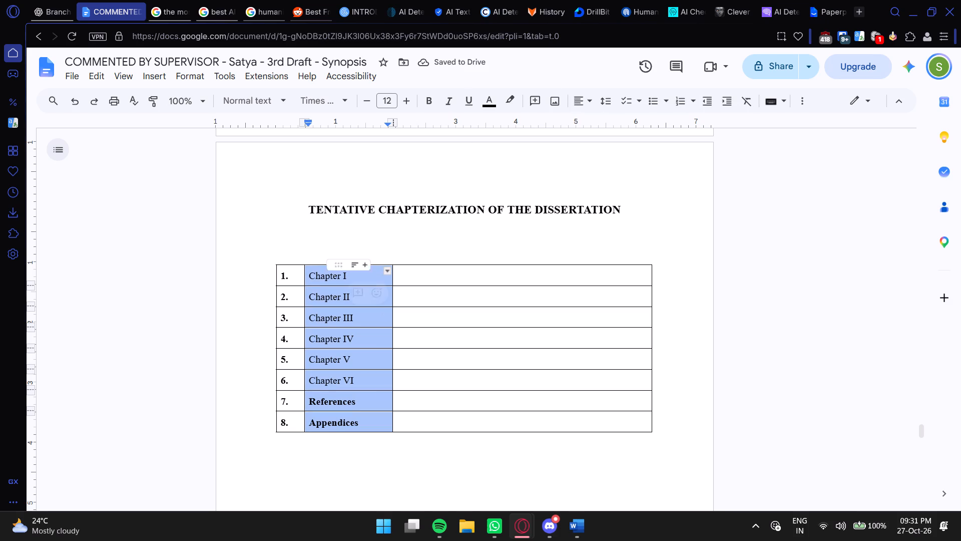
{"action": "left_click", "coordinate": [430, 96]}
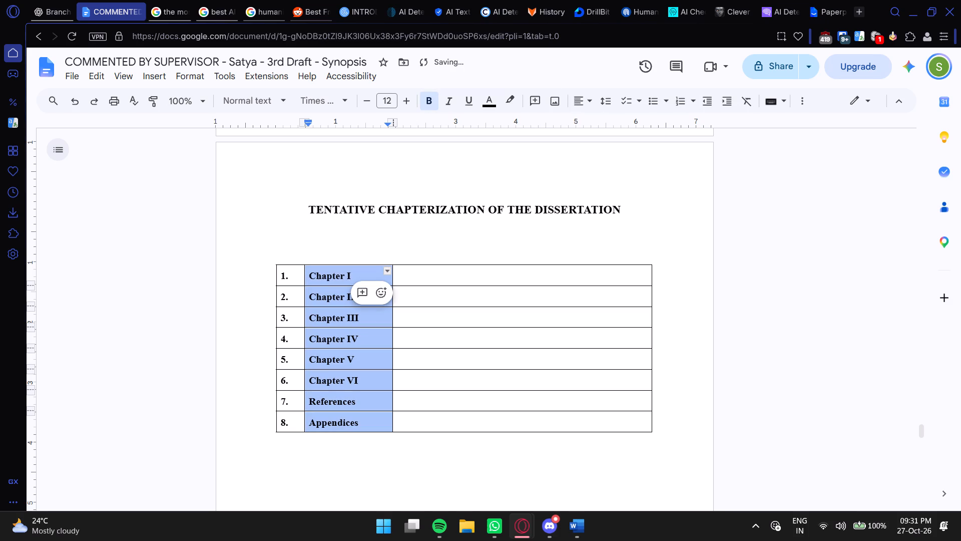
{"action": "left_click", "coordinate": [375, 410]}
{"action": "left_click", "coordinate": [369, 278]}
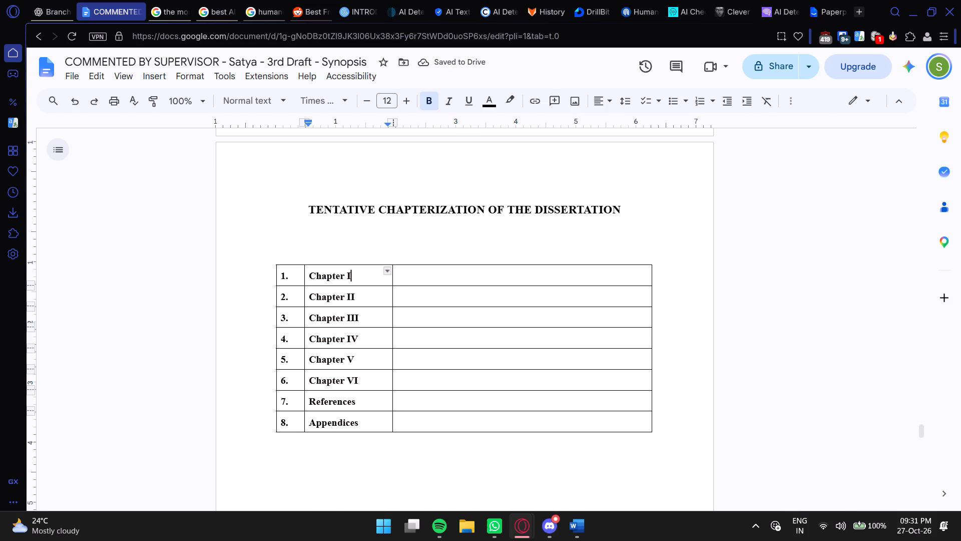
{"action": "left_click", "coordinate": [456, 278]}
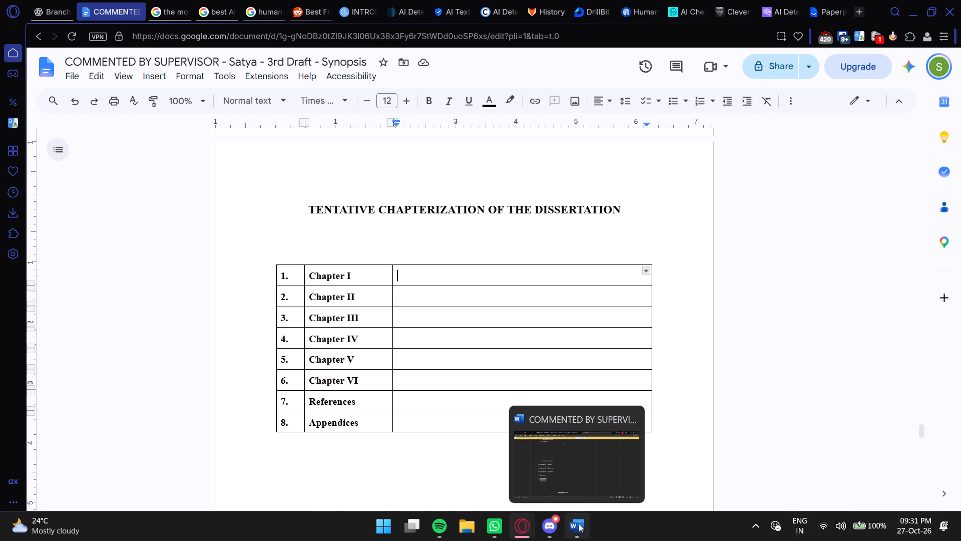
{"action": "left_click", "coordinate": [579, 523]}
{"action": "left_click", "coordinate": [574, 531]}
{"action": "left_click", "coordinate": [518, 524]}
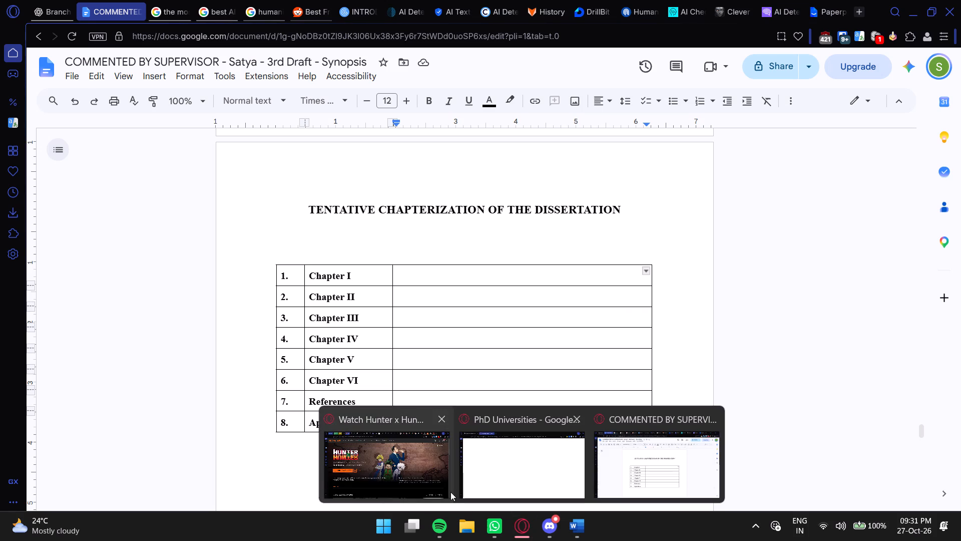
{"action": "left_click", "coordinate": [519, 451]}
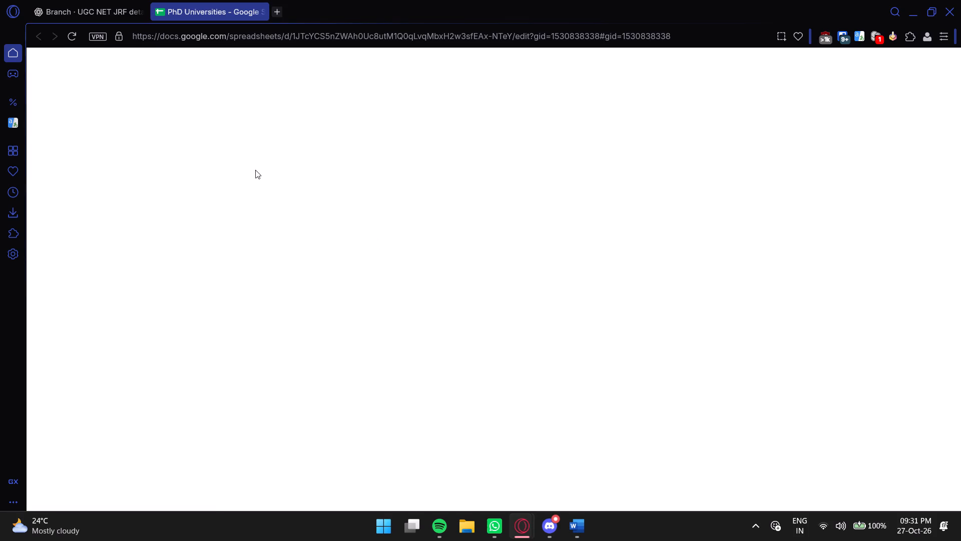
{"action": "left_click", "coordinate": [914, 3]}
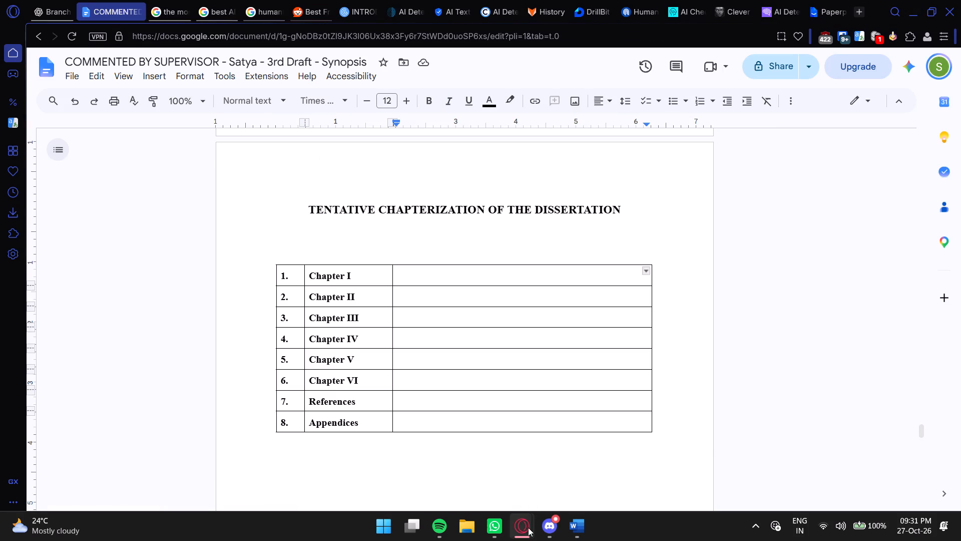
{"action": "left_click", "coordinate": [528, 527]}
{"action": "left_click", "coordinate": [673, 474]}
{"action": "left_click", "coordinate": [47, 8]}
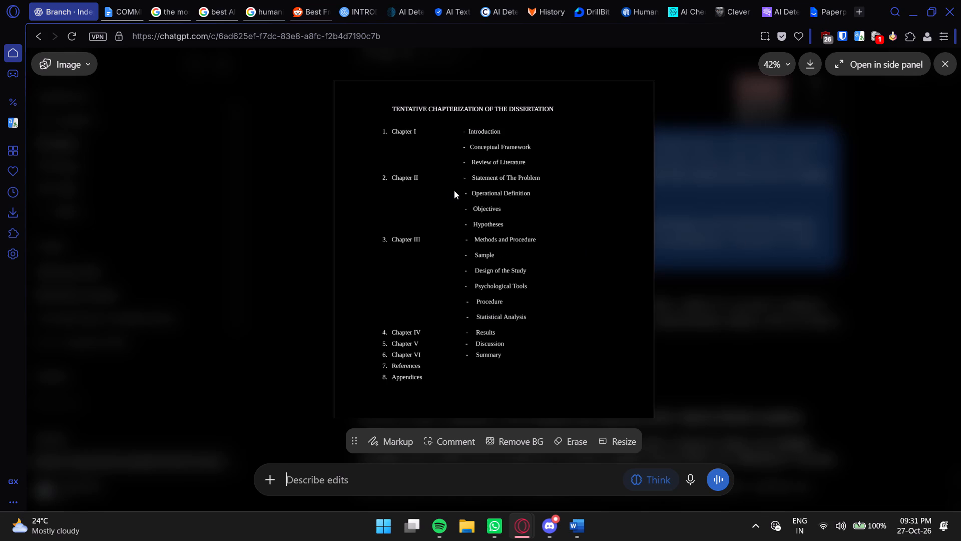
{"action": "left_click", "coordinate": [773, 234]}
{"action": "scroll", "coordinate": [714, 328], "scroll_direction": "down", "scroll_amount": 17}
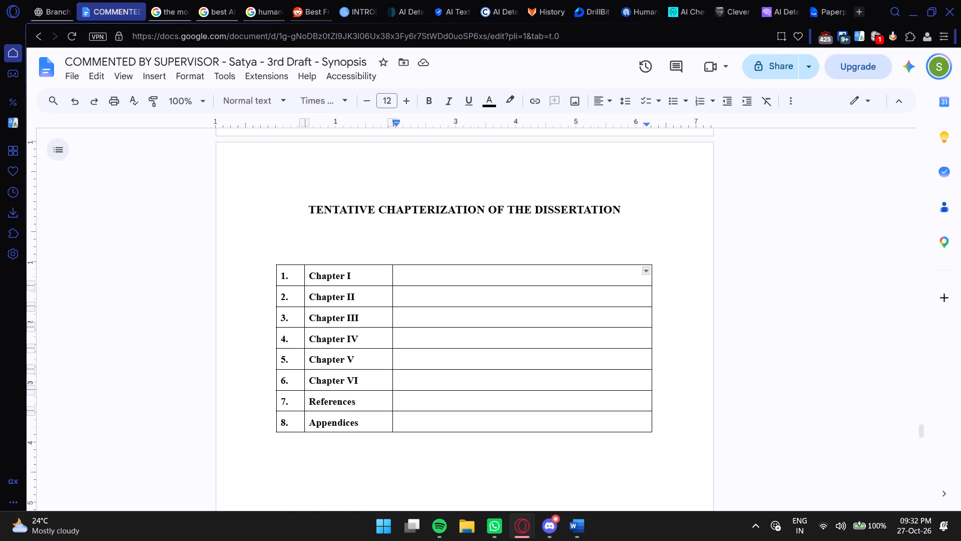
{"action": "key", "text": "ctrl+z"}
{"action": "key", "text": "ctrl+shift+v"}
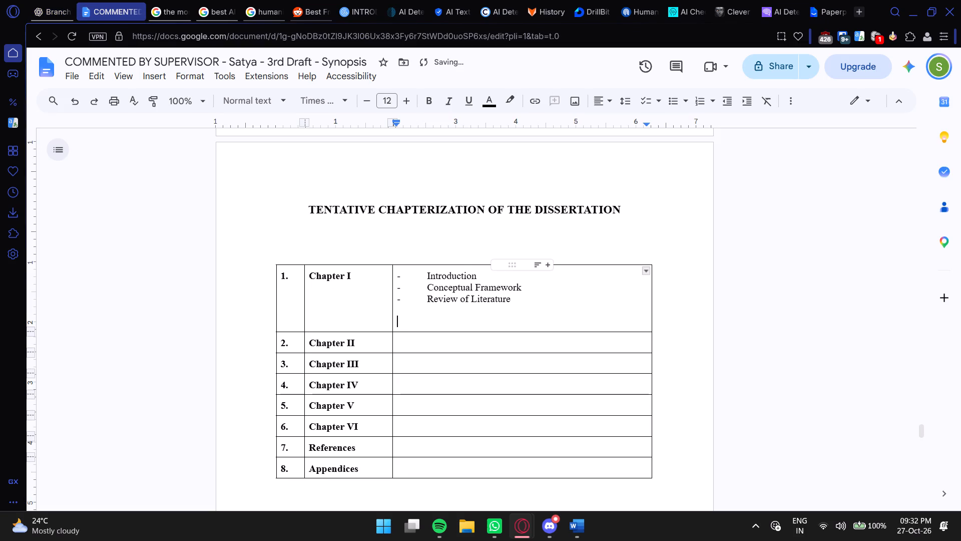
{"action": "key", "text": "BackSpace"}
{"action": "key", "text": "BackSpace"}
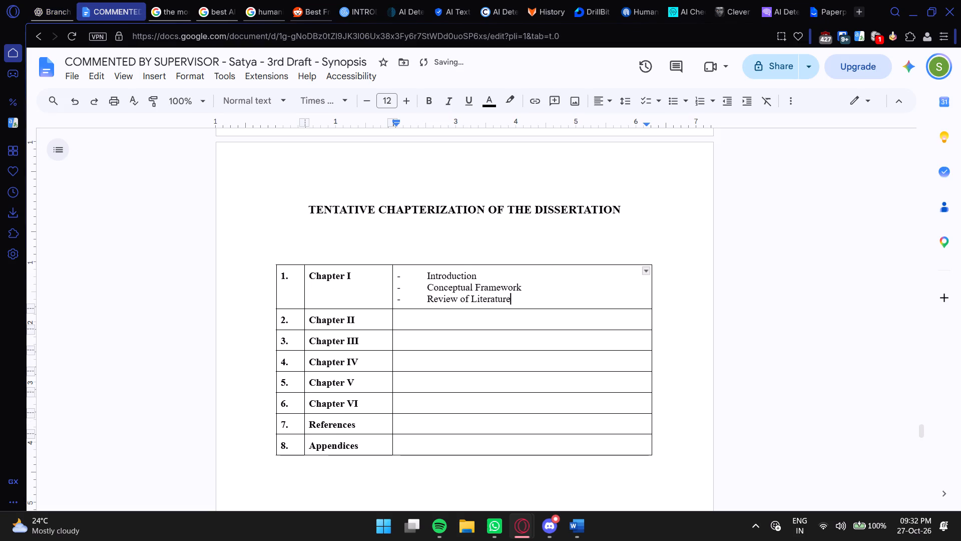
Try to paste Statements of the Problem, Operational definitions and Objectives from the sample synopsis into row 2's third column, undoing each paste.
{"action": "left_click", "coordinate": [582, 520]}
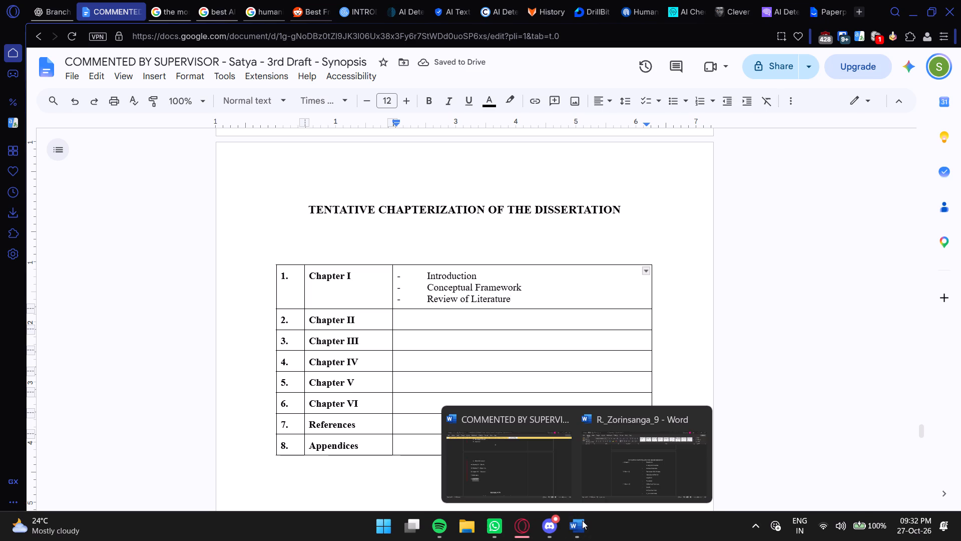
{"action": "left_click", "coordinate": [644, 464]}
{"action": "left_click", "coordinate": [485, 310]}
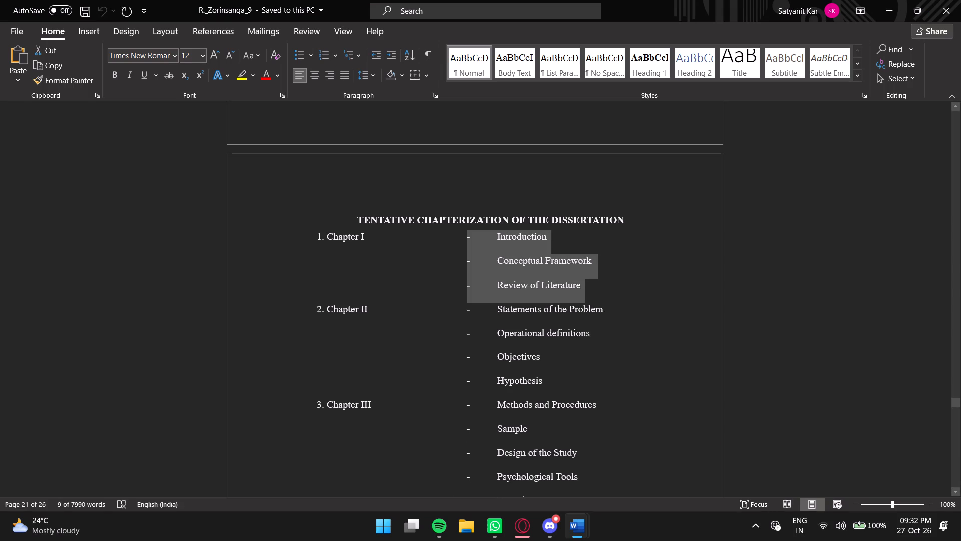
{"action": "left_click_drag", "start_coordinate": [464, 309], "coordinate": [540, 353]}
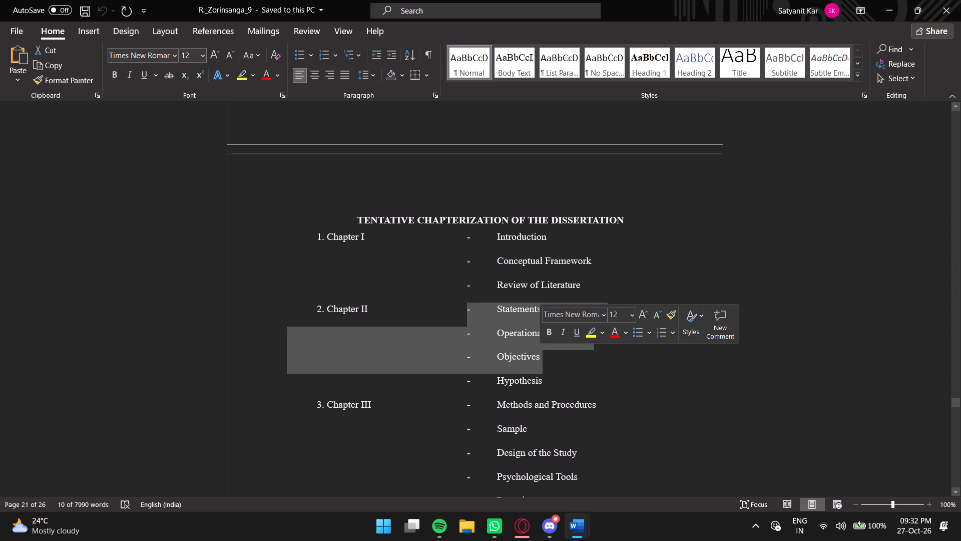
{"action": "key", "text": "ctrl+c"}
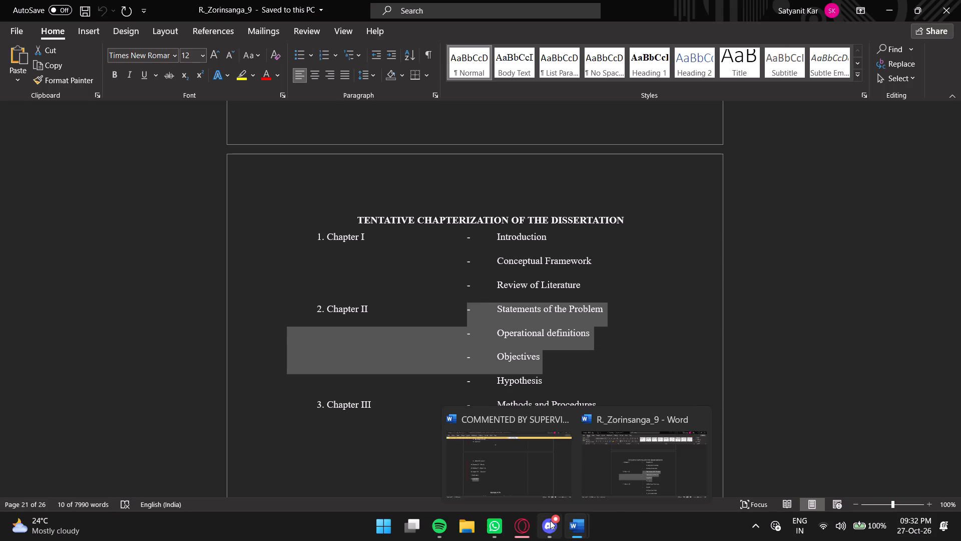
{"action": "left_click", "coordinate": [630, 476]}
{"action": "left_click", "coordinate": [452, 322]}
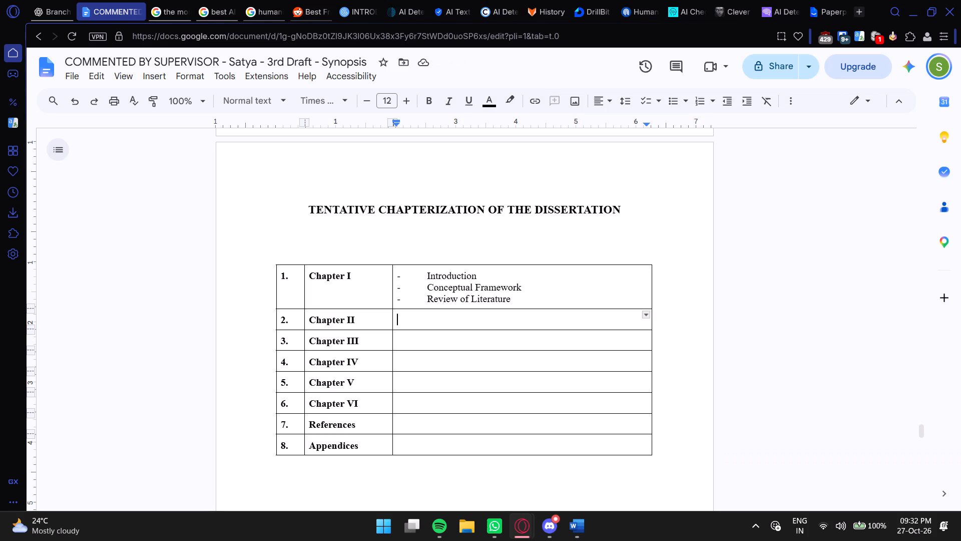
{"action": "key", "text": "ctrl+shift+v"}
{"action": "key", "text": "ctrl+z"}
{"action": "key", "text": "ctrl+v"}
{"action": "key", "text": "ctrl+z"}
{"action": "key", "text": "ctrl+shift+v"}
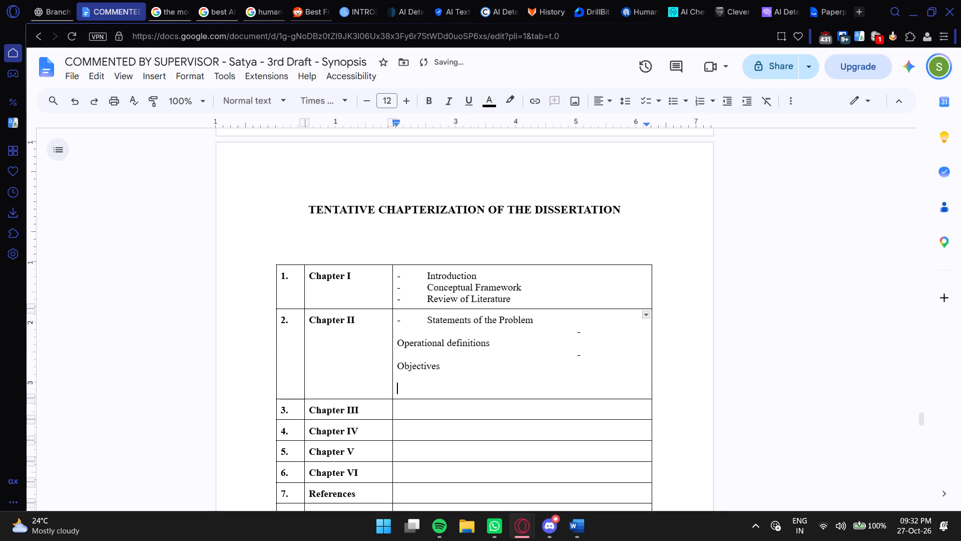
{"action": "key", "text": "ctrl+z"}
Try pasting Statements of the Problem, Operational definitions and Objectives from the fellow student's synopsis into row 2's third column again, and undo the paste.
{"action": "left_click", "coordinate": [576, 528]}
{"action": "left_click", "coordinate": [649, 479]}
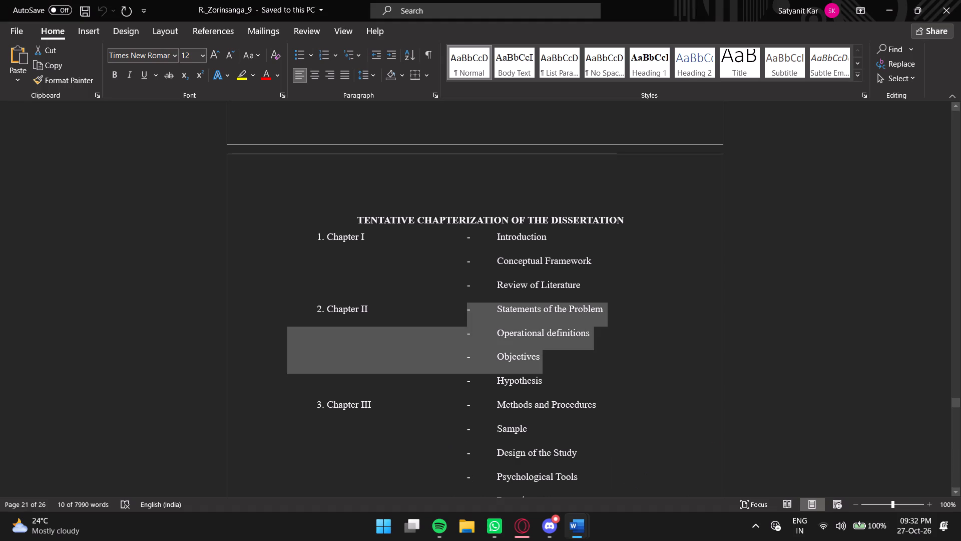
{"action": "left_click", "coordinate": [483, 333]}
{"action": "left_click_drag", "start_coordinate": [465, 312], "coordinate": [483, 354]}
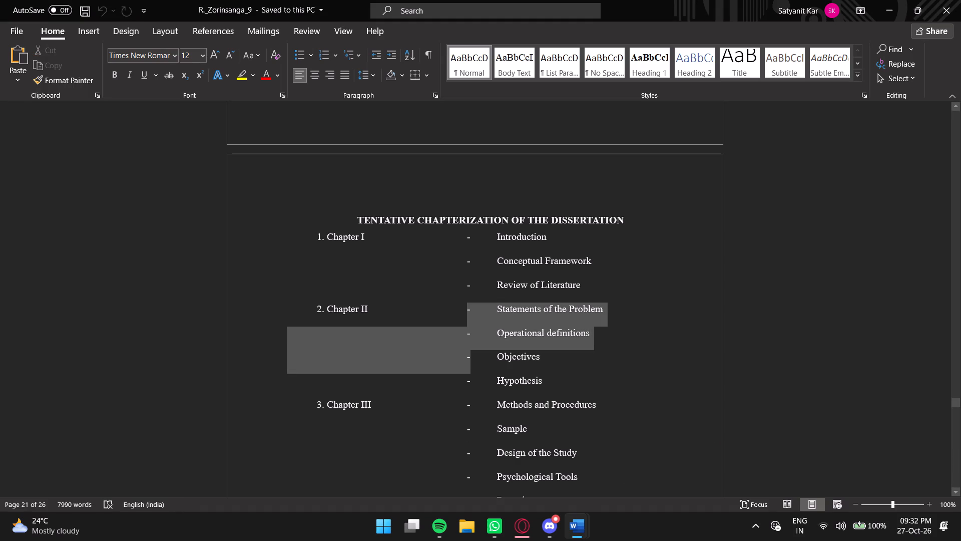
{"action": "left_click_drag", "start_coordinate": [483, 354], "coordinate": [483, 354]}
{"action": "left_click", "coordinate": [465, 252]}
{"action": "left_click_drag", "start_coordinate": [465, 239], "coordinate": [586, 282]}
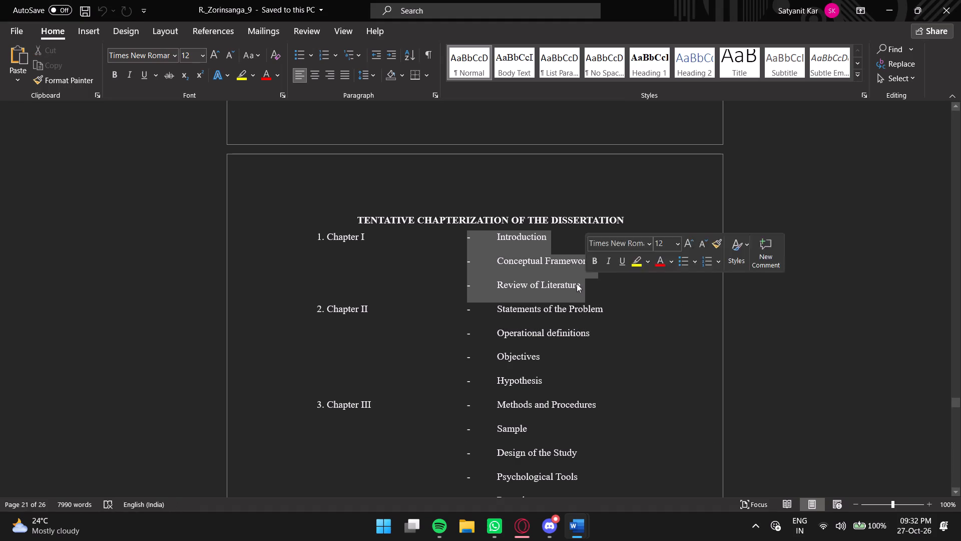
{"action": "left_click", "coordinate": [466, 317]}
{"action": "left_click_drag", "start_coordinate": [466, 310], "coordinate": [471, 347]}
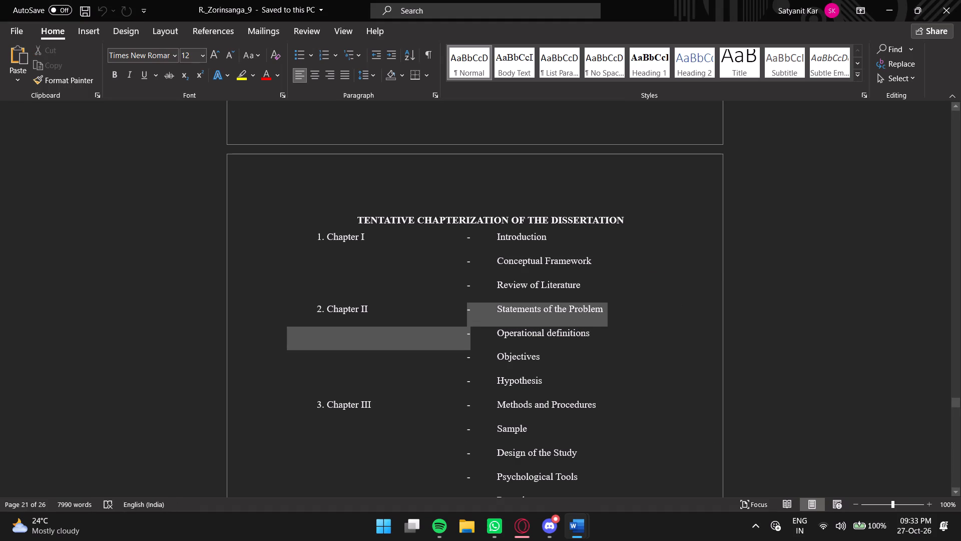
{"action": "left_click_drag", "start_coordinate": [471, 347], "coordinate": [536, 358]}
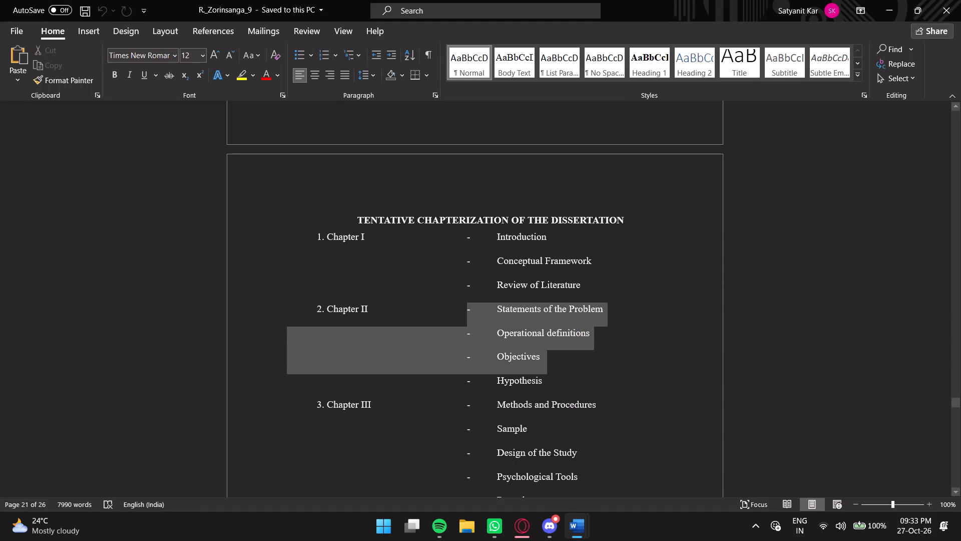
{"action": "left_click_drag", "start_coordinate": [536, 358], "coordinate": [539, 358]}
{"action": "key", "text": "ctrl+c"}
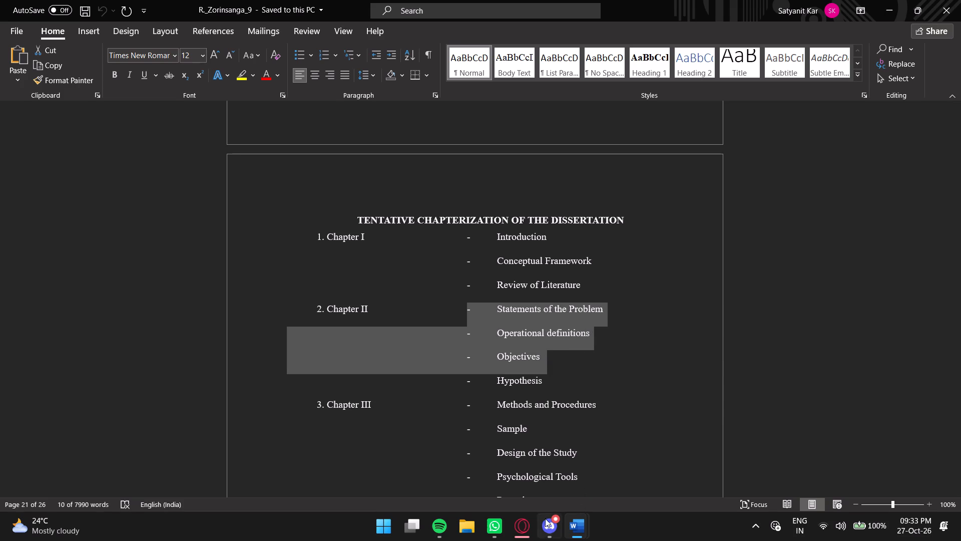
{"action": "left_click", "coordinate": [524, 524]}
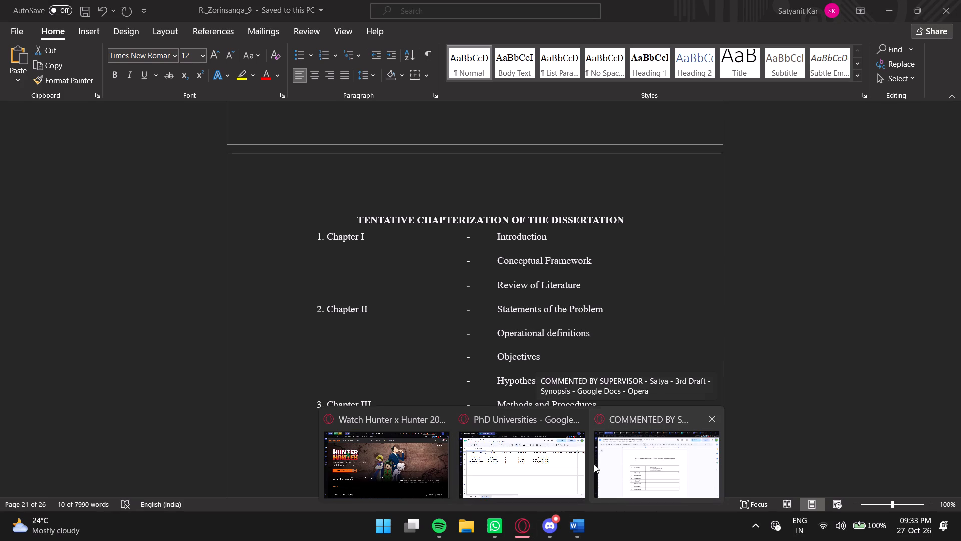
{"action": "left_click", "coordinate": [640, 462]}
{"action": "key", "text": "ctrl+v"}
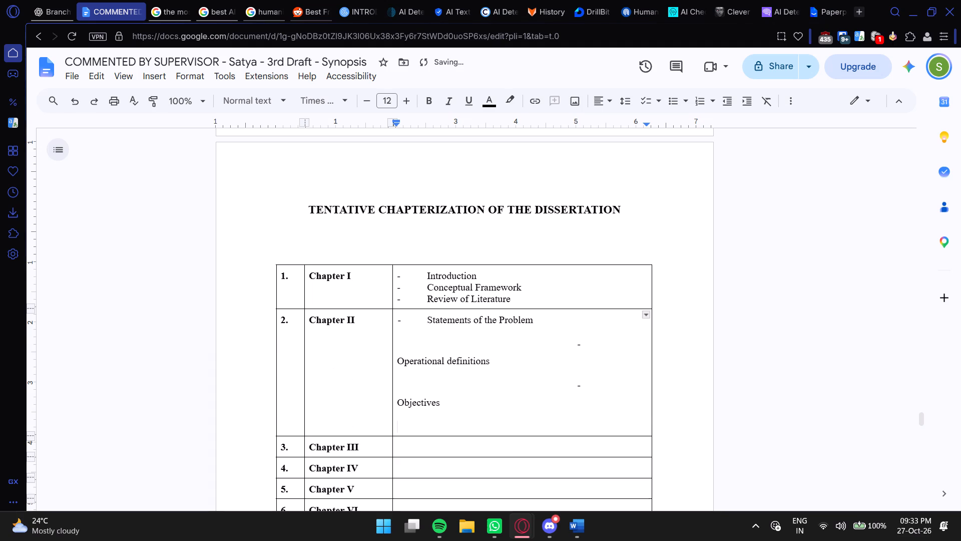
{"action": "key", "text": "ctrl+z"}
Paste the fellow student's Chapter I subheadings without formatting into row 2's third column as a layout template, removing the trailing blank lines.
{"action": "left_click", "coordinate": [573, 518]}
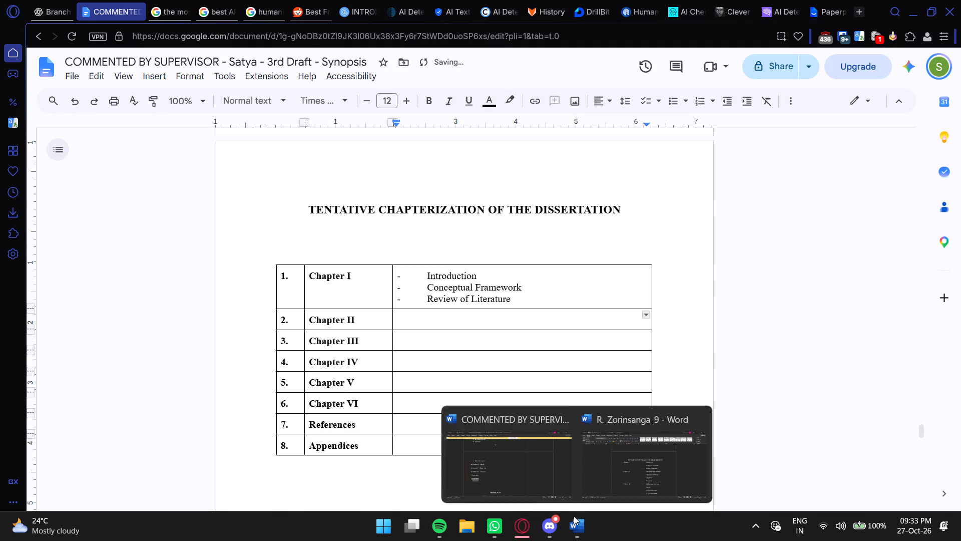
{"action": "left_click", "coordinate": [617, 464]}
{"action": "left_click", "coordinate": [497, 244]}
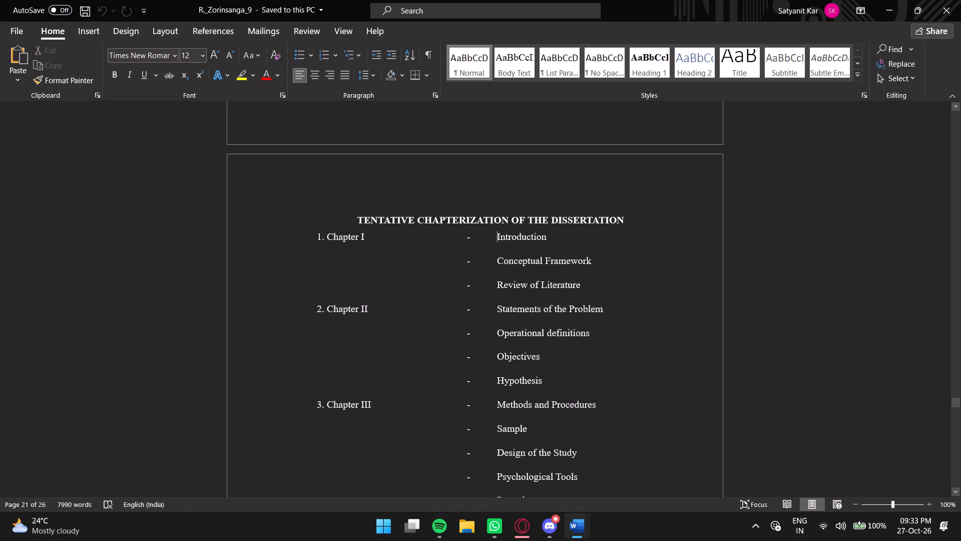
{"action": "left_click_drag", "start_coordinate": [467, 235], "coordinate": [576, 287]}
{"action": "key", "text": "ctrl+c"}
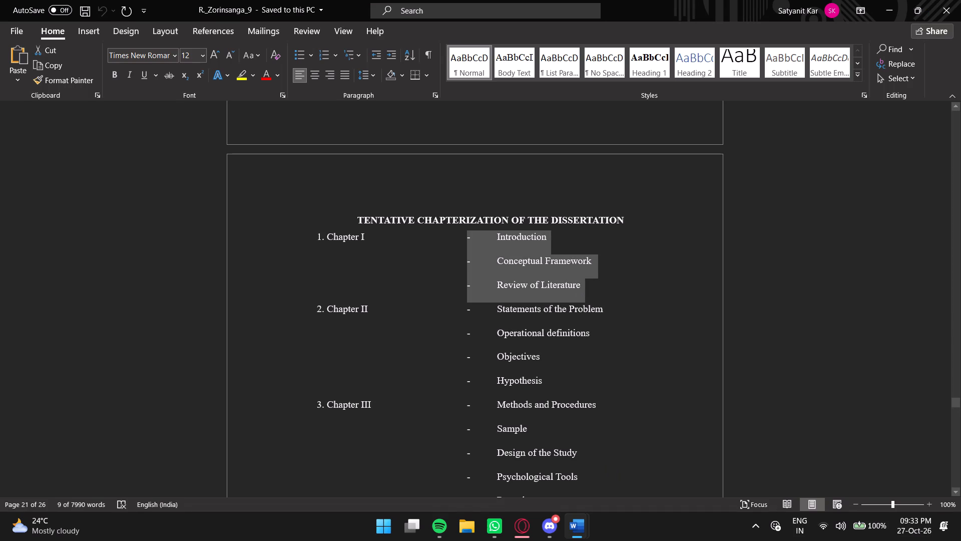
{"action": "left_click", "coordinate": [612, 465]}
{"action": "scroll", "coordinate": [601, 385], "scroll_direction": "down", "scroll_amount": 1}
{"action": "scroll", "coordinate": [586, 472], "scroll_direction": "down", "scroll_amount": 2}
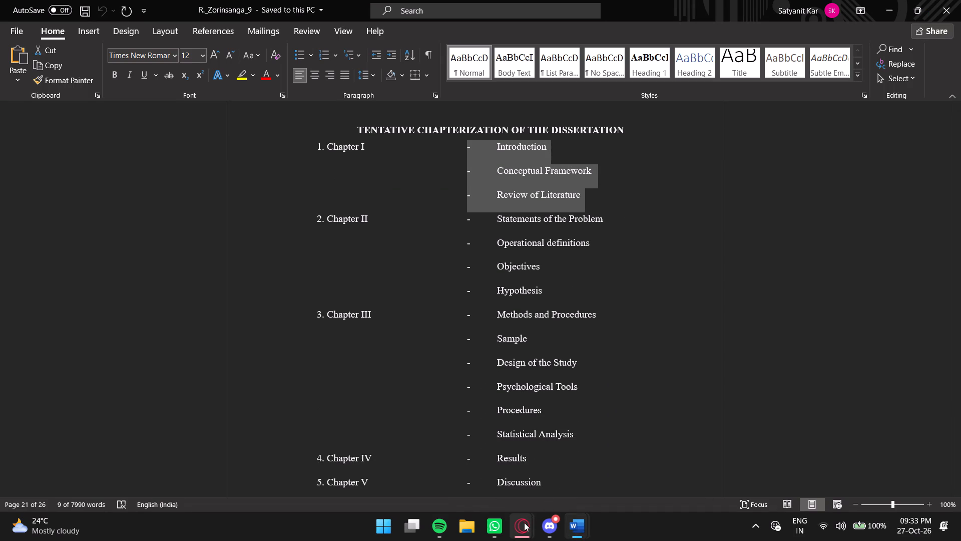
{"action": "left_click", "coordinate": [615, 473]}
{"action": "key", "text": "ctrl+v"}
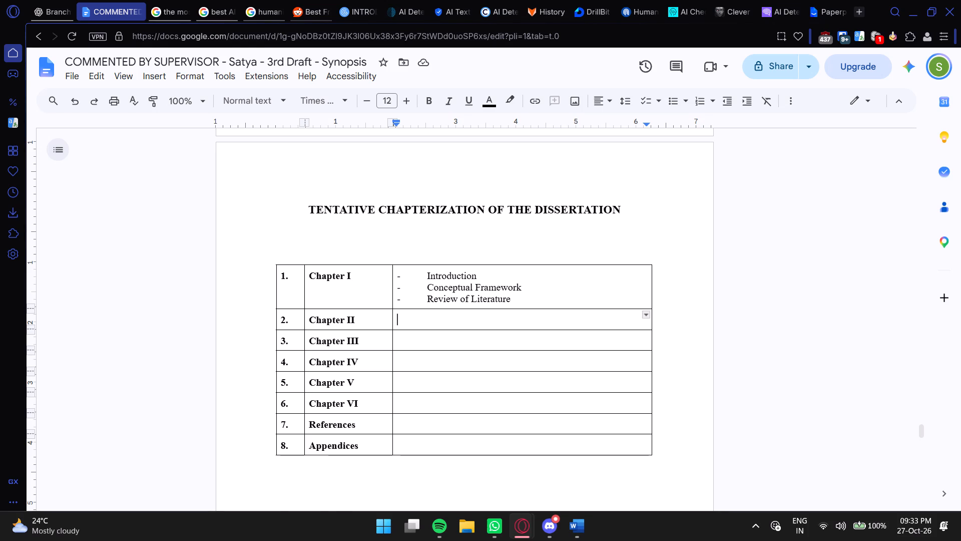
{"action": "key", "text": "ctrl+z"}
{"action": "key", "text": "ctrl+shift+v"}
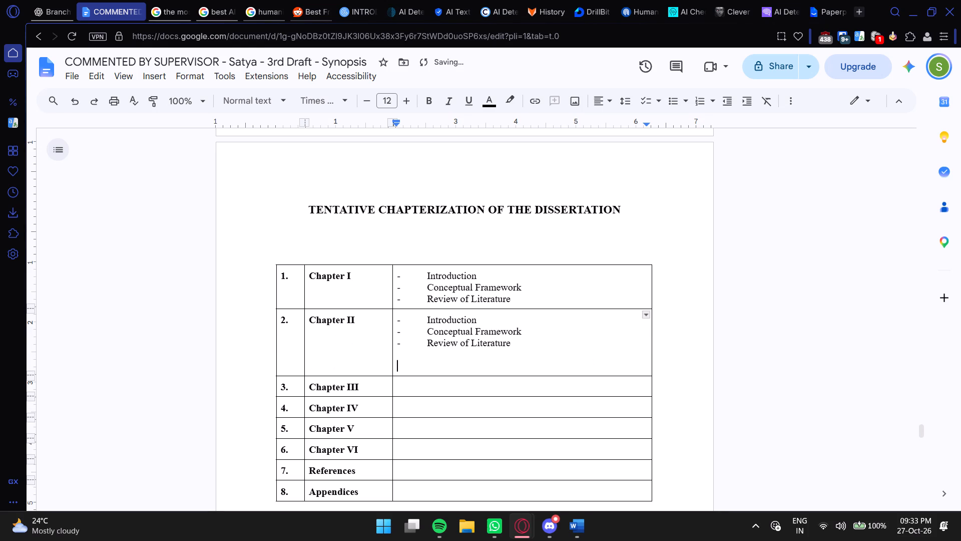
{"action": "key", "text": "BackSpace"}
{"action": "key", "text": "BackSpace"}
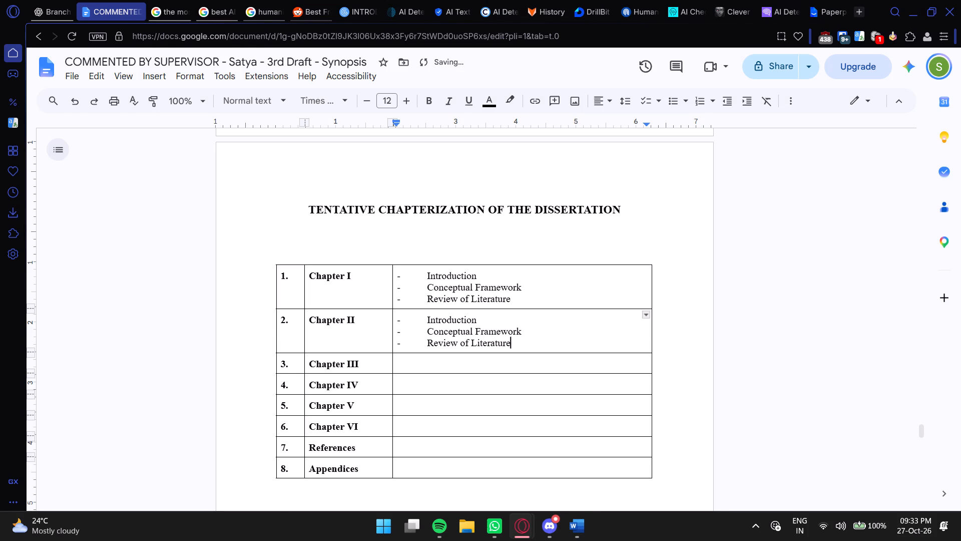
Place the fellow student's synopsis and the draft side by side, and replace row 2's Introduction with the copied Statements of the Problem.
{"action": "left_click", "coordinate": [582, 523]}
{"action": "left_click", "coordinate": [640, 476]}
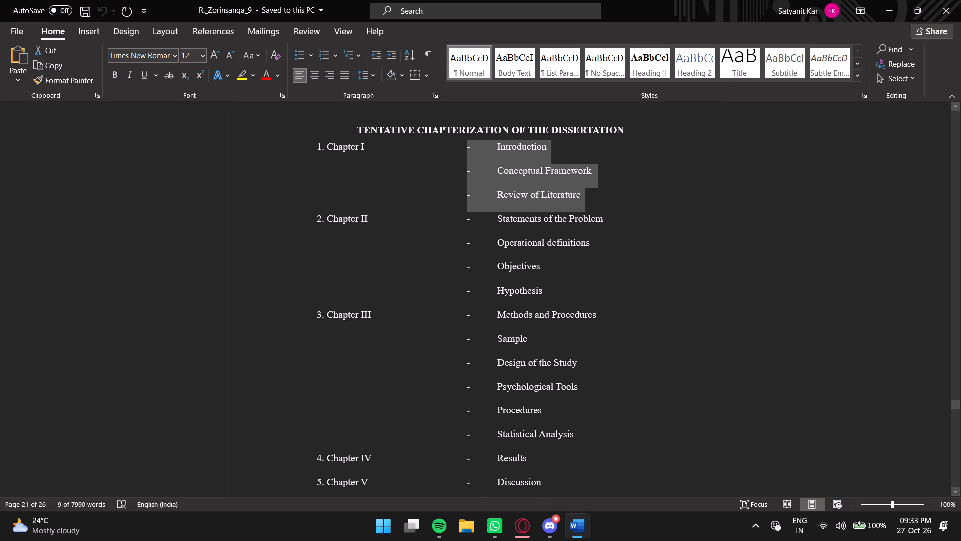
{"action": "left_click_drag", "start_coordinate": [495, 218], "coordinate": [594, 222]}
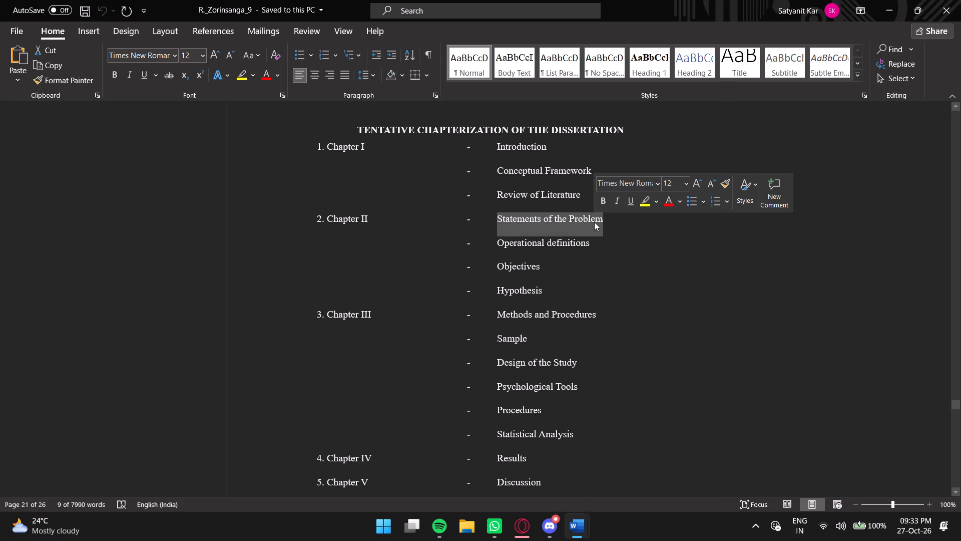
{"action": "key", "text": "ctrl+c"}
{"action": "key", "text": "super+Right"}
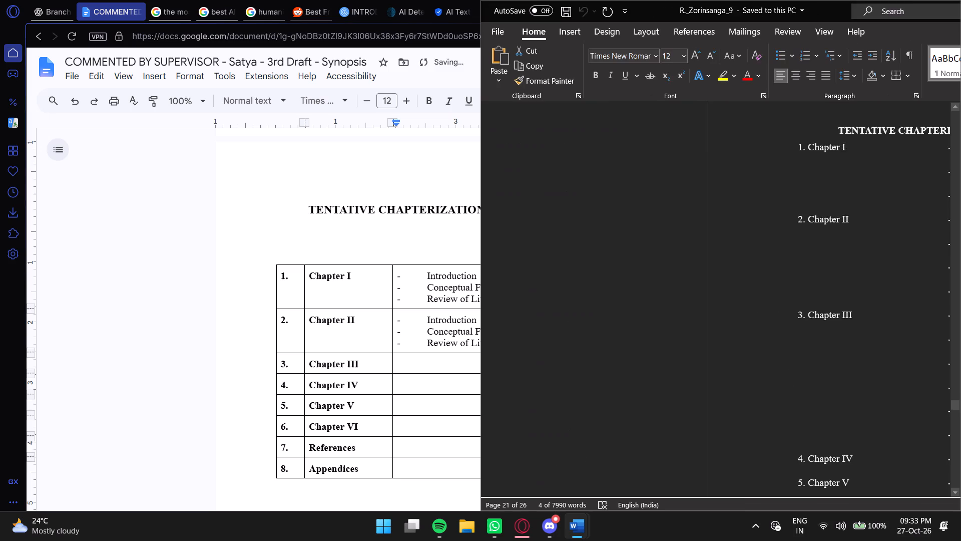
{"action": "left_click", "coordinate": [96, 151]}
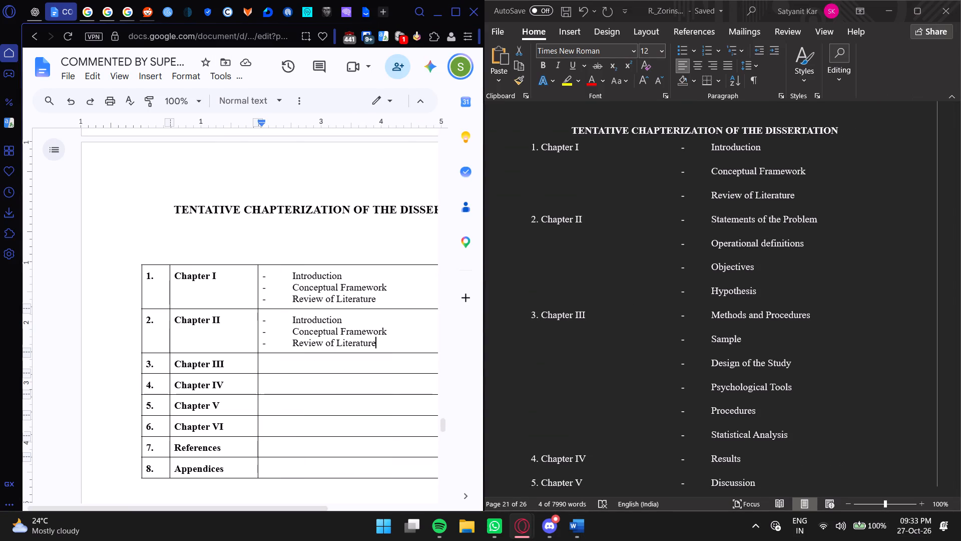
{"action": "left_click_drag", "start_coordinate": [311, 505], "coordinate": [367, 508]}
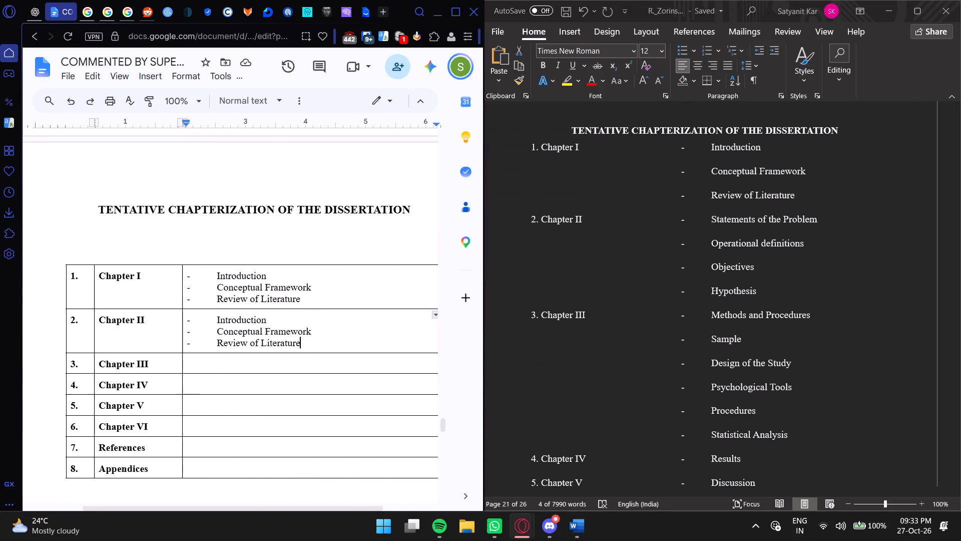
{"action": "left_click_drag", "start_coordinate": [215, 319], "coordinate": [267, 323]}
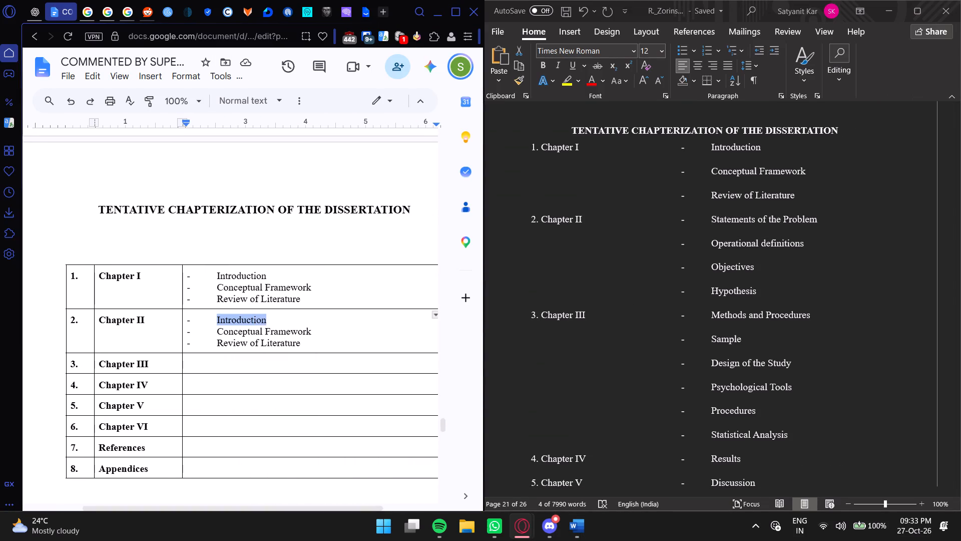
{"action": "key", "text": "ctrl+v"}
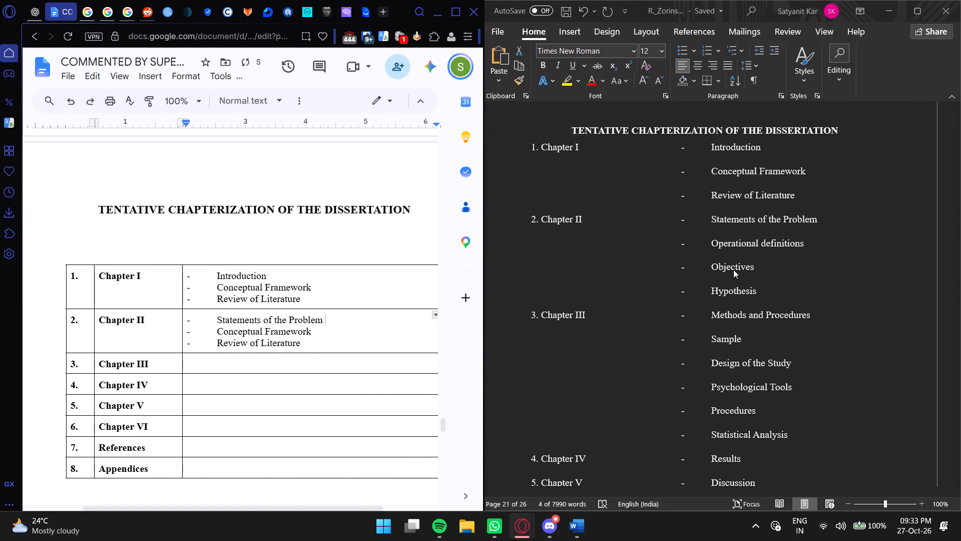
Replace row 2's Conceptual Framework with the copied Operational definitions, capitalizing the second word to read Operational Definitions.
{"action": "left_click", "coordinate": [714, 244]}
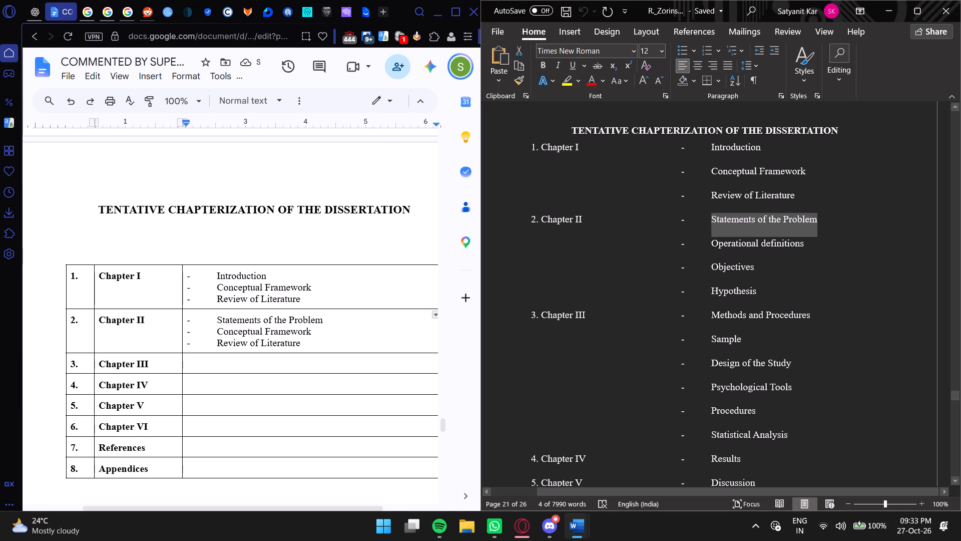
{"action": "left_click_drag", "start_coordinate": [712, 244], "coordinate": [802, 245]}
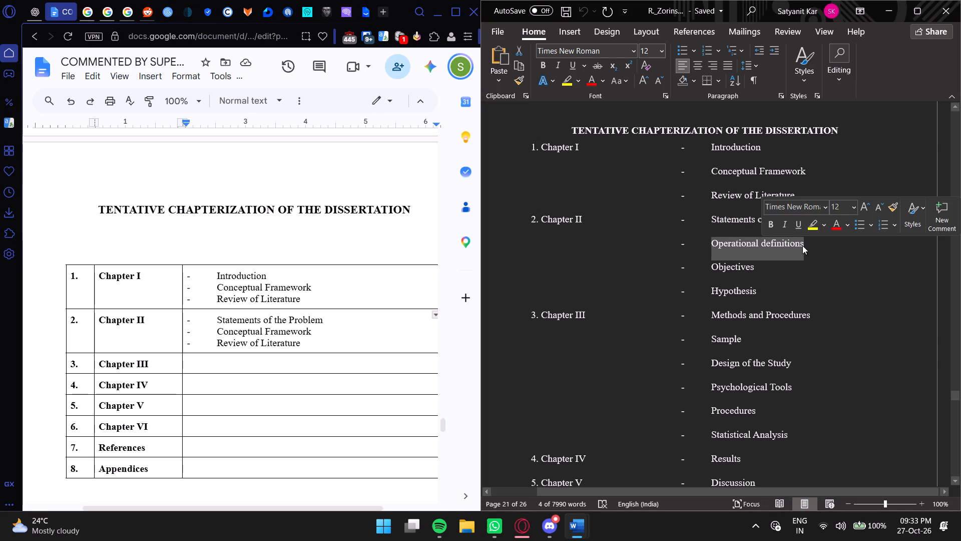
{"action": "key", "text": "ctrl+c"}
{"action": "left_click", "coordinate": [227, 334]}
{"action": "left_click_drag", "start_coordinate": [217, 331], "coordinate": [311, 334]}
{"action": "key", "text": "ctrl+v"}
{"action": "left_click", "coordinate": [271, 332]}
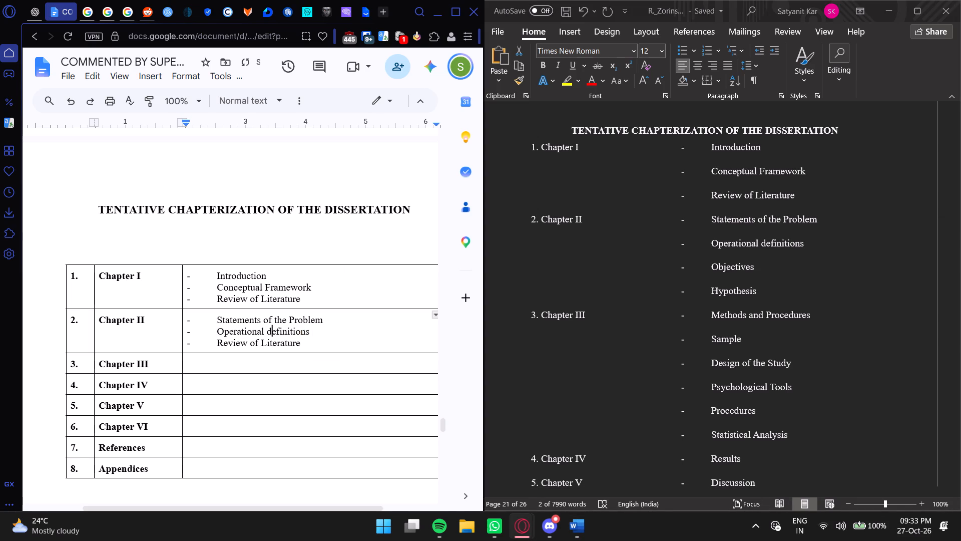
{"action": "key", "text": "BackSpace"}
{"action": "key", "text": "shift+d"}
Replace row 2's Review of Literature with Objectives copied from the fellow student's synopsis, without a trailing space.
{"action": "left_click", "coordinate": [711, 267]}
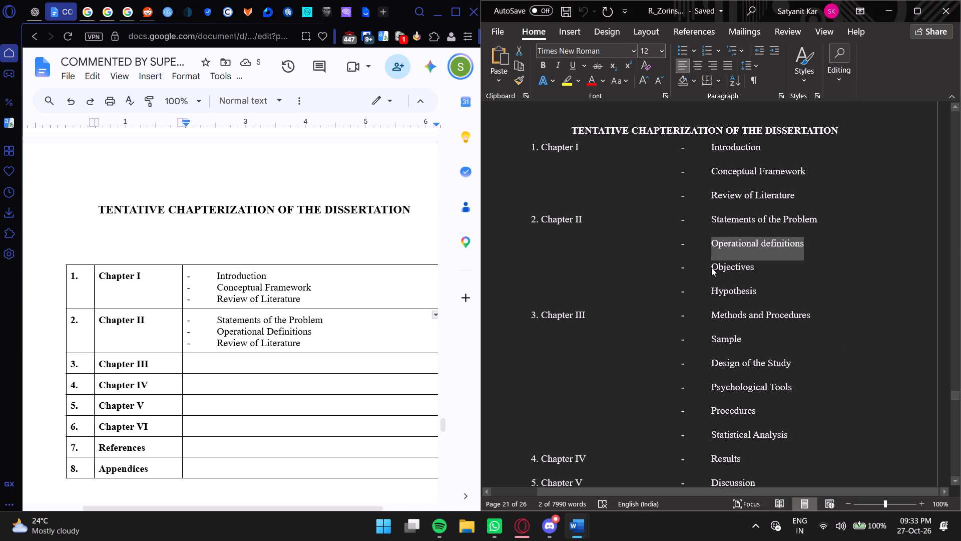
{"action": "left_click", "coordinate": [711, 267]}
{"action": "left_click_drag", "start_coordinate": [712, 267], "coordinate": [717, 267]}
{"action": "left_click_drag", "start_coordinate": [710, 267], "coordinate": [741, 267]}
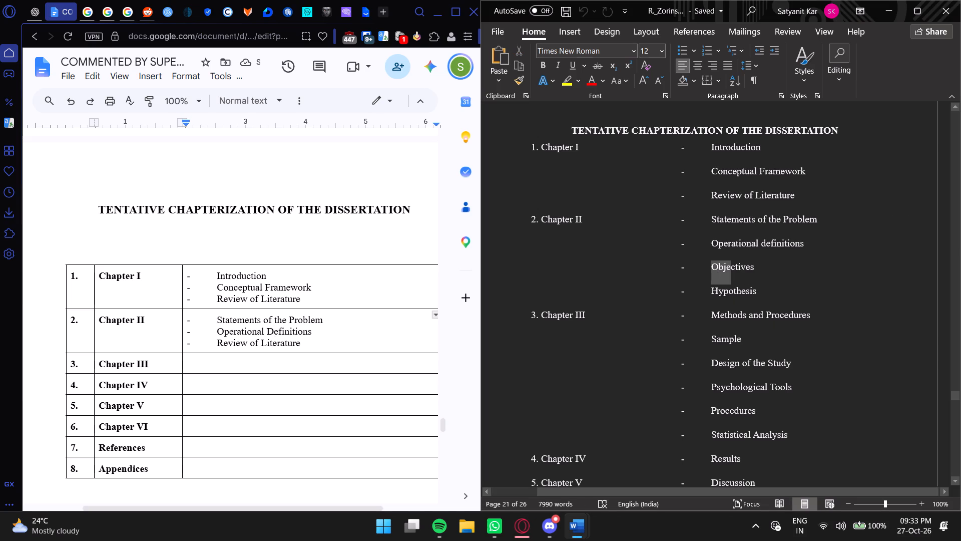
{"action": "left_click_drag", "start_coordinate": [741, 267], "coordinate": [754, 269]}
{"action": "key", "text": "ctrl+c"}
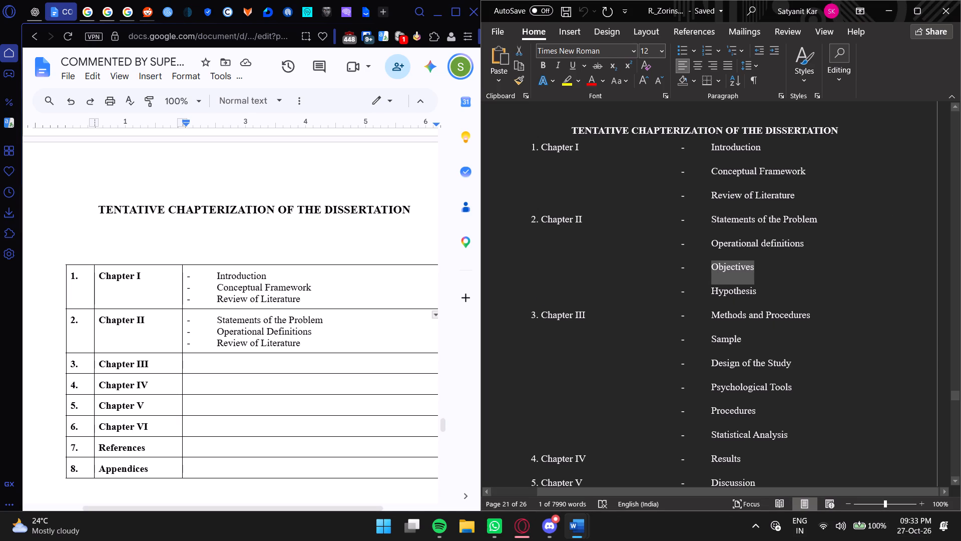
{"action": "left_click", "coordinate": [218, 342]}
{"action": "left_click_drag", "start_coordinate": [219, 342], "coordinate": [299, 344]}
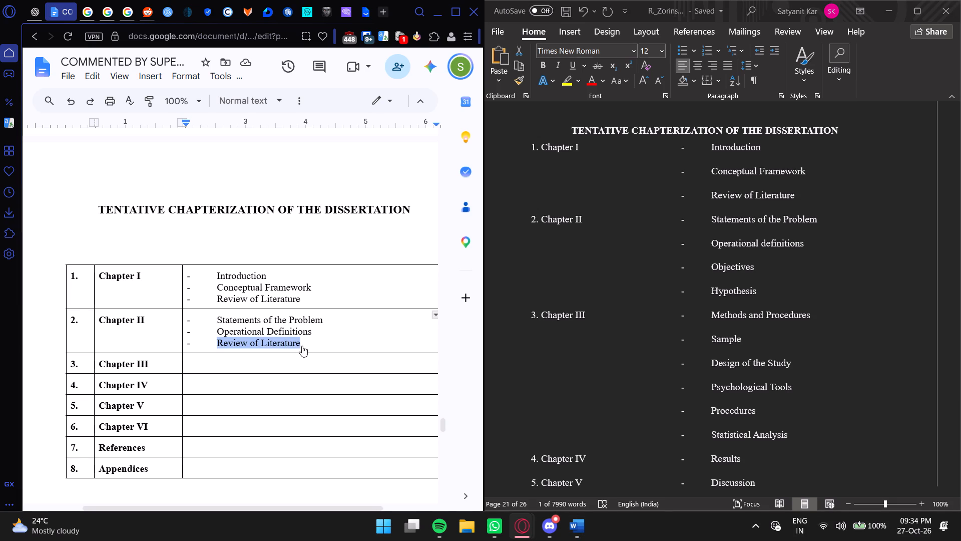
{"action": "key", "text": "ctrl+v"}
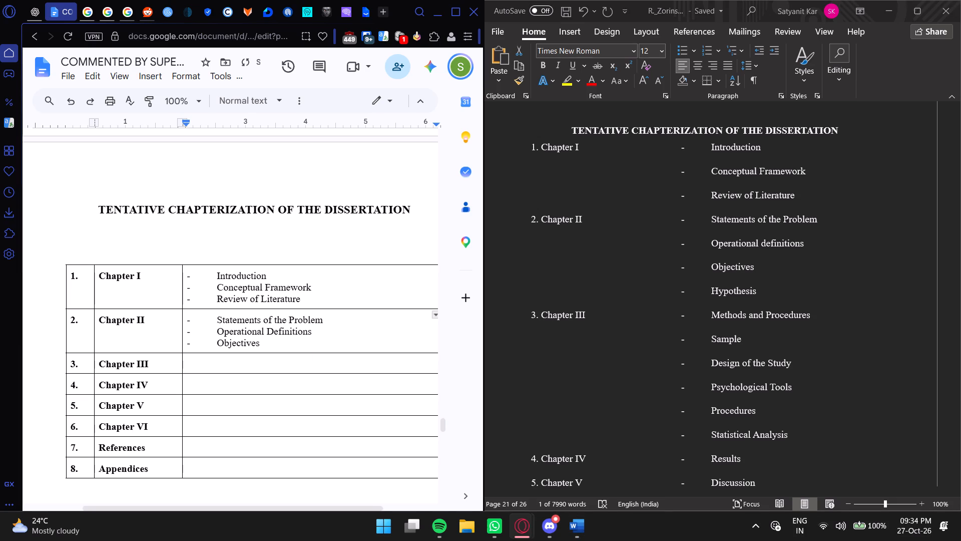
{"action": "key", "text": "BackSpace"}
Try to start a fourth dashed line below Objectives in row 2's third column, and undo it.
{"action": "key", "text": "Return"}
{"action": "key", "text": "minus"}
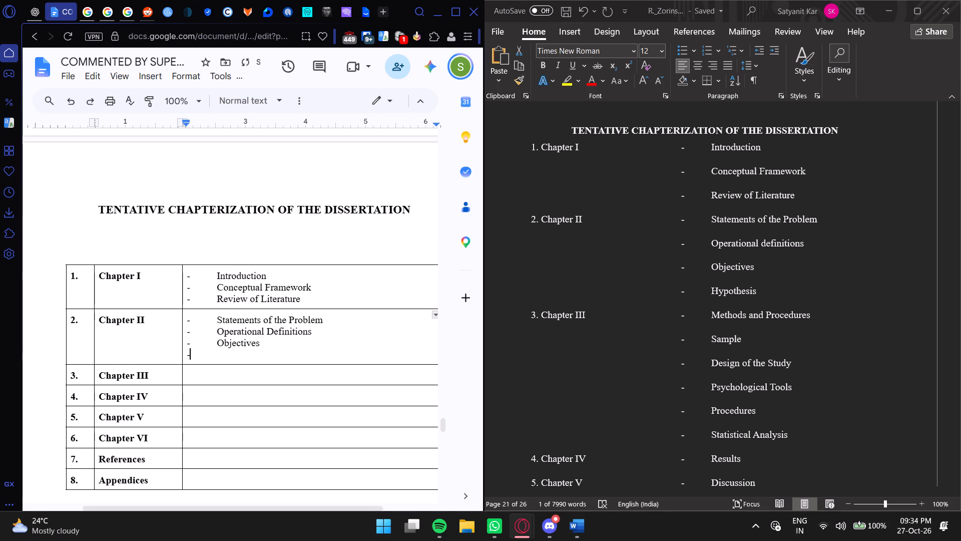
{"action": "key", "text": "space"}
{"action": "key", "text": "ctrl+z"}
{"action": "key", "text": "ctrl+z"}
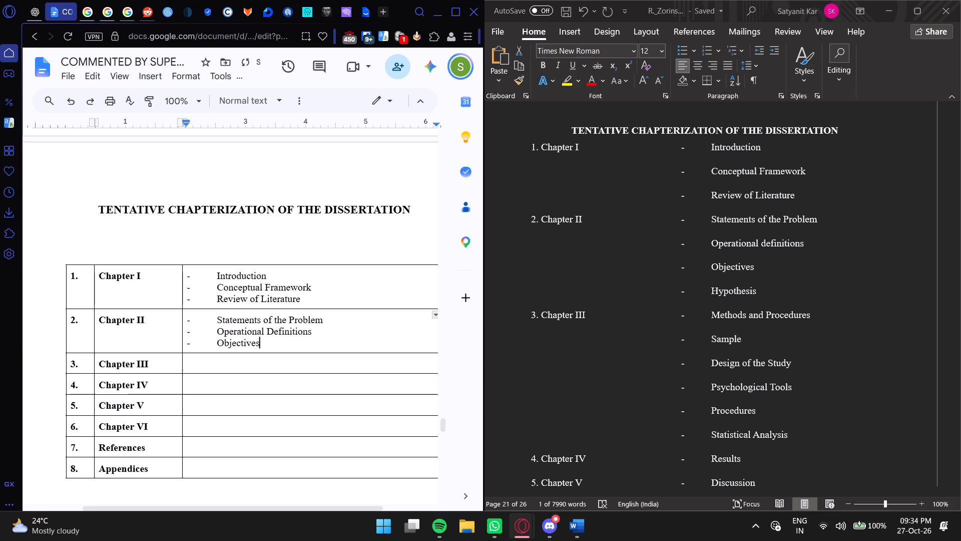
Duplicate the dashed Objectives line in row 2's third column as a fourth line directly below it.
{"action": "left_click_drag", "start_coordinate": [259, 341], "coordinate": [181, 344]}
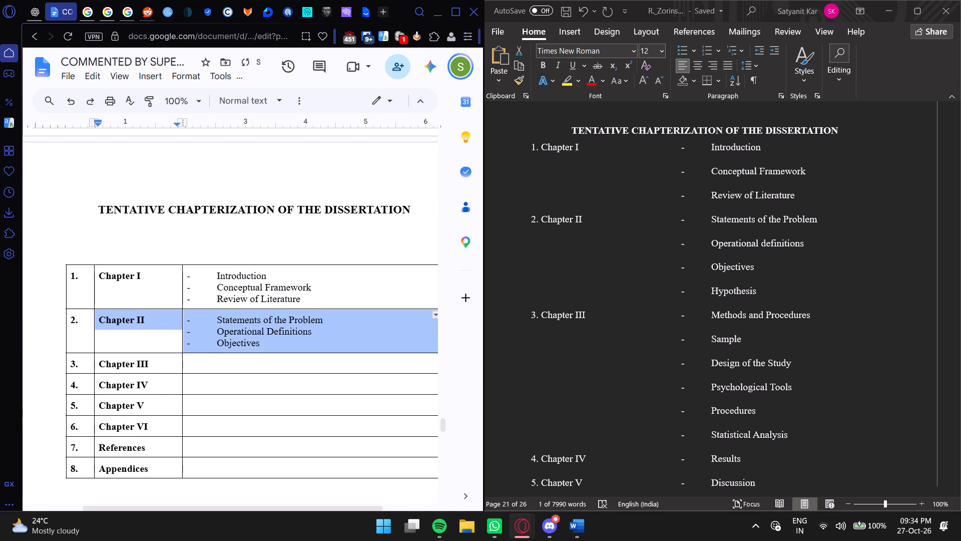
{"action": "left_click_drag", "start_coordinate": [181, 344], "coordinate": [186, 336]}
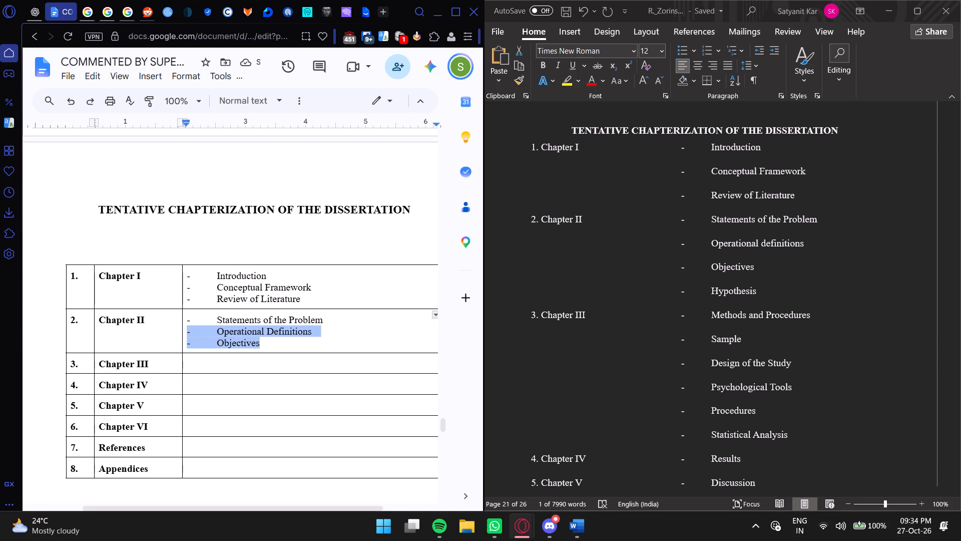
{"action": "left_click_drag", "start_coordinate": [186, 336], "coordinate": [185, 341]}
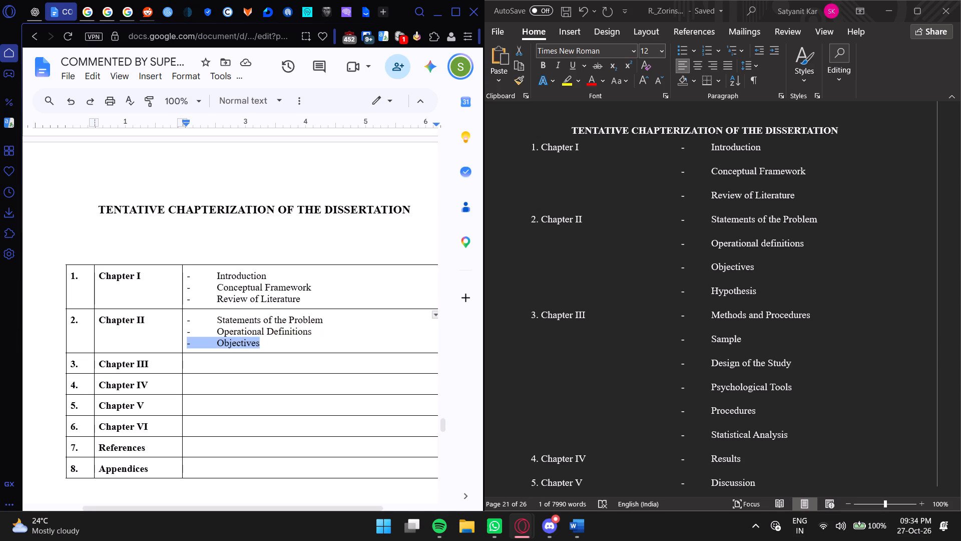
{"action": "left_click_drag", "start_coordinate": [185, 341], "coordinate": [186, 343]}
{"action": "key", "text": "ctrl+c"}
{"action": "left_click", "coordinate": [307, 342]}
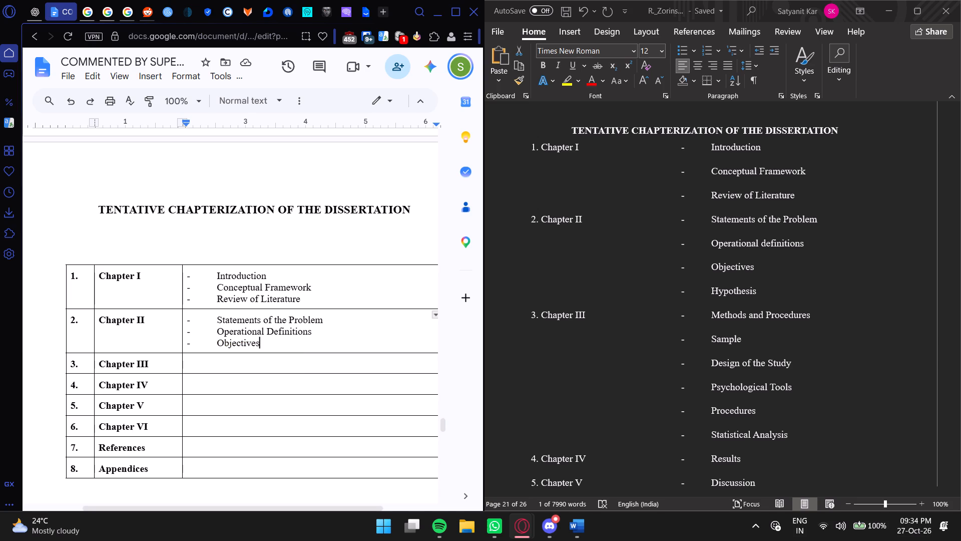
{"action": "key", "text": "Return"}
{"action": "key", "text": "ctrl+v"}
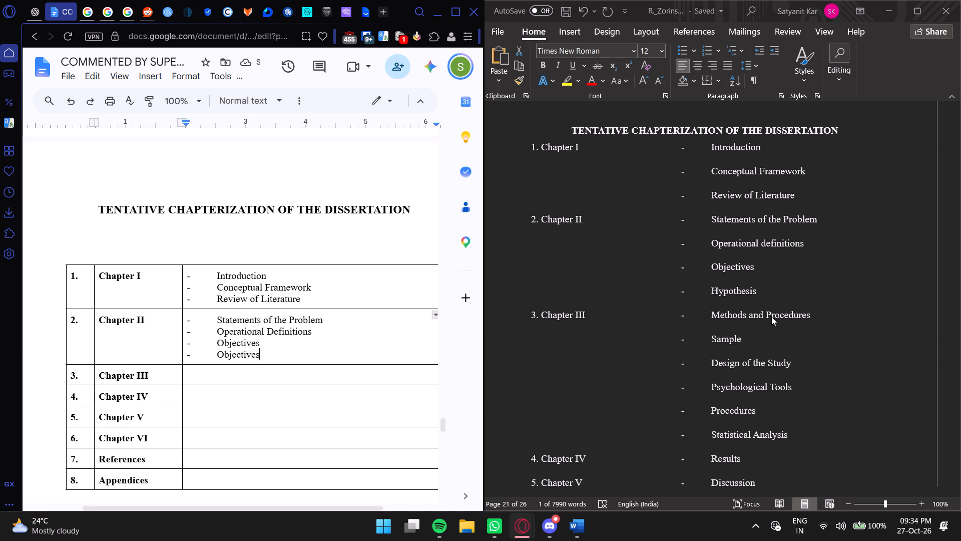
Replace the second Objectives in row 2 with Hypothesis copied from Chapter II in the fellow student's synopsis.
{"action": "left_click", "coordinate": [715, 291]}
{"action": "left_click", "coordinate": [714, 289]}
{"action": "left_click_drag", "start_coordinate": [712, 289], "coordinate": [746, 291]}
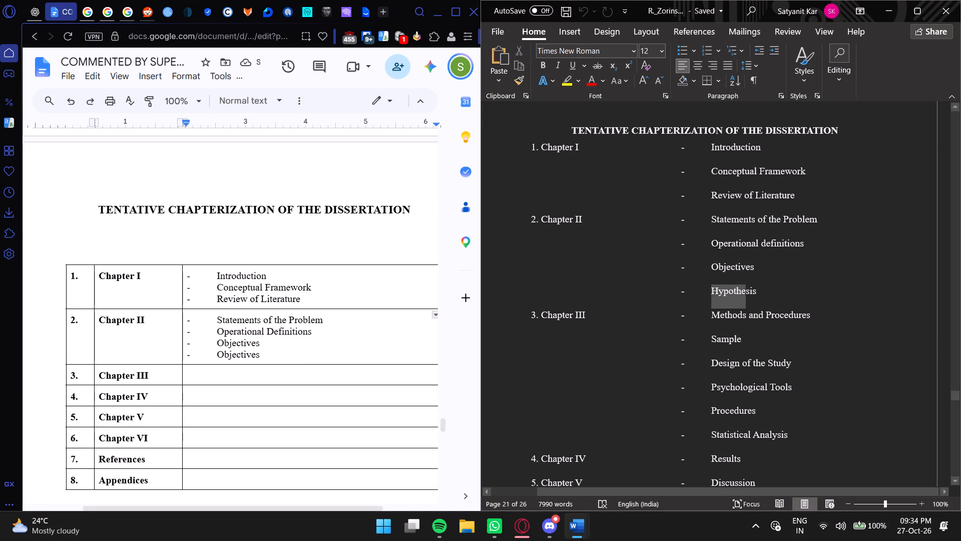
{"action": "left_click_drag", "start_coordinate": [746, 291], "coordinate": [755, 292]}
{"action": "key", "text": "ctrl+c"}
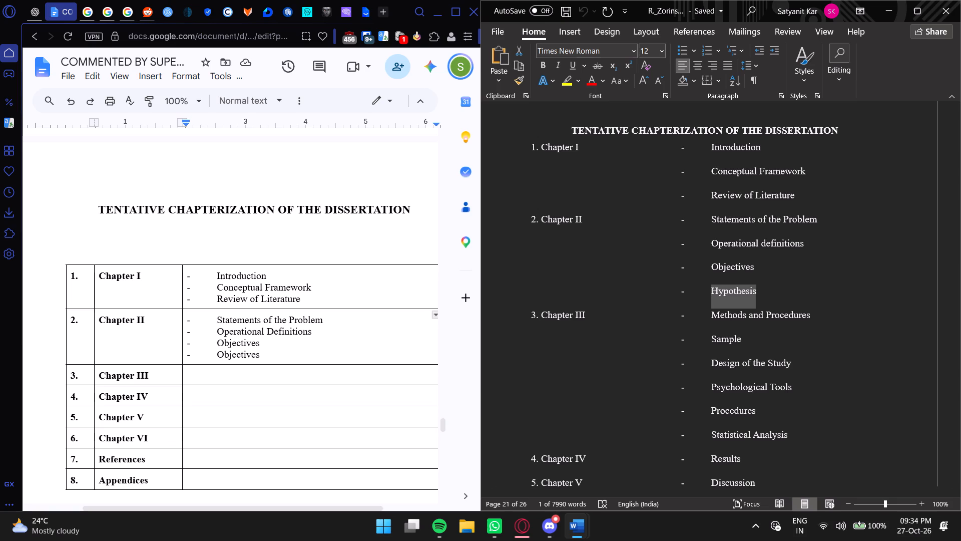
{"action": "left_click_drag", "start_coordinate": [268, 355], "coordinate": [218, 355]}
{"action": "key", "text": "ctrl+v"}
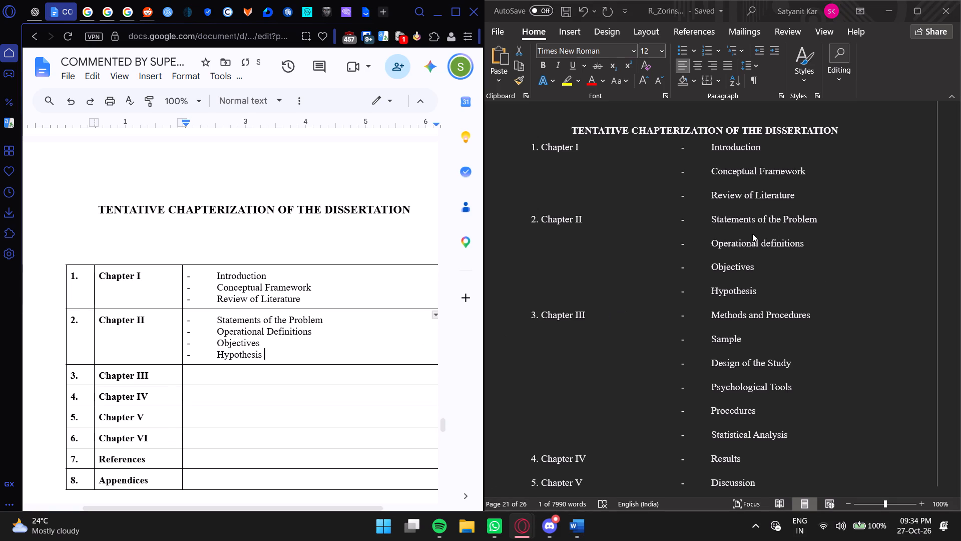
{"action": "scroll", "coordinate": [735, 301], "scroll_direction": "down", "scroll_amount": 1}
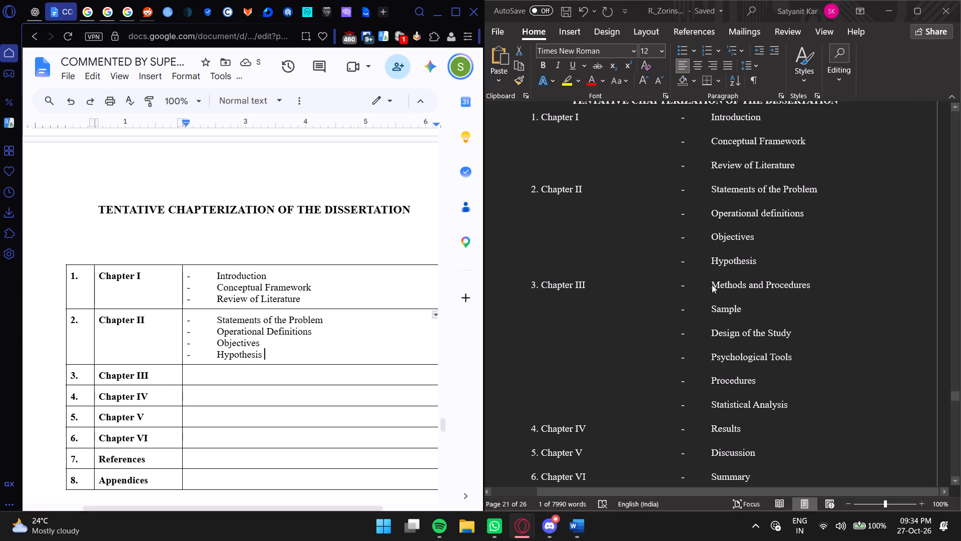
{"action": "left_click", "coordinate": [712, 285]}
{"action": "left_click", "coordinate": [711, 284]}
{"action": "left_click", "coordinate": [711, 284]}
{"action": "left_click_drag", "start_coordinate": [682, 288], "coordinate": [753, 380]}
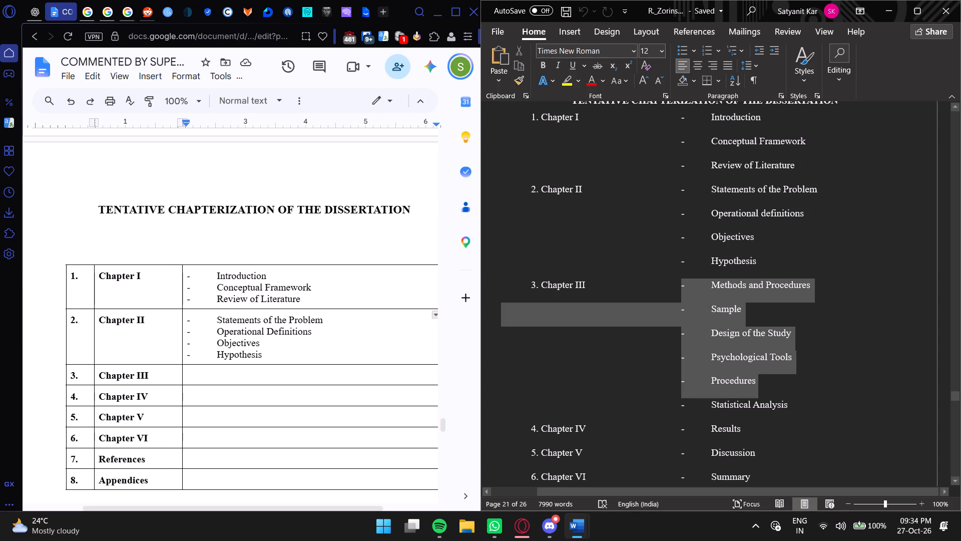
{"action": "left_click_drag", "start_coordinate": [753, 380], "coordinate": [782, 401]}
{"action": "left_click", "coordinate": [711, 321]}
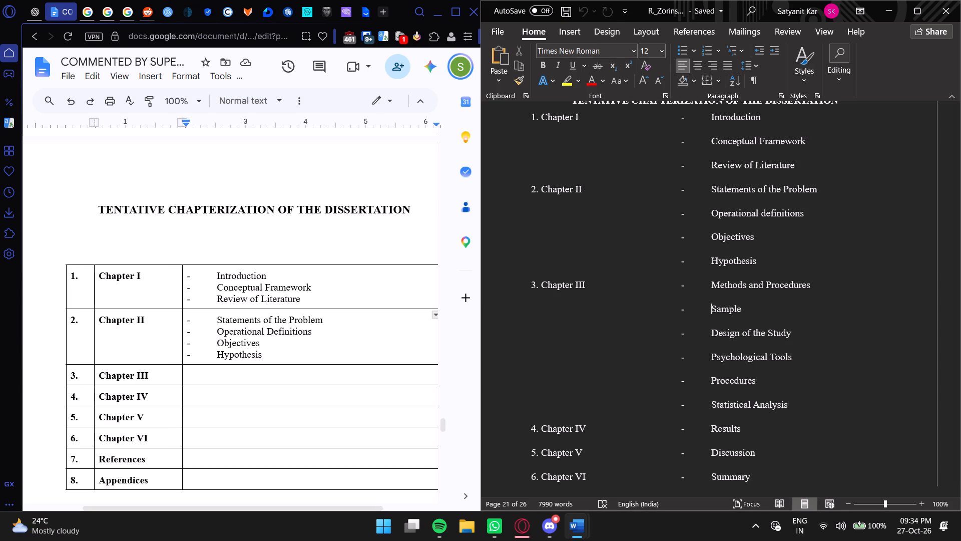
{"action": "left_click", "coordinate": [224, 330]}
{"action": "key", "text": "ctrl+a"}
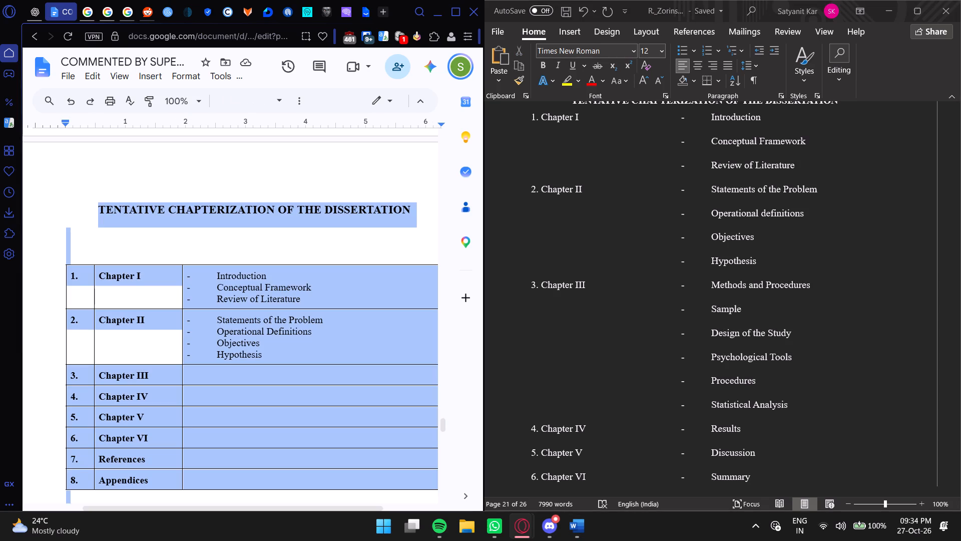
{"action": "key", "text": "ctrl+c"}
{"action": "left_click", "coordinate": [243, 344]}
Copy row 2's four dashed subheading lines into the empty third column of row 3, Chapter III.
{"action": "left_click_drag", "start_coordinate": [186, 323], "coordinate": [252, 346]}
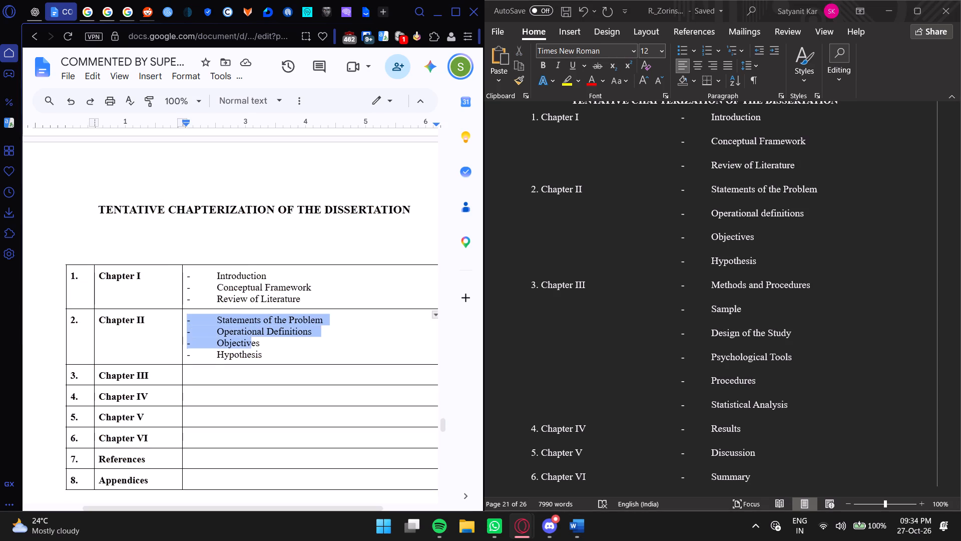
{"action": "left_click_drag", "start_coordinate": [252, 346], "coordinate": [264, 352]}
{"action": "key", "text": "ctrl+c"}
{"action": "left_click", "coordinate": [253, 378]}
{"action": "key", "text": "ctrl+v"}
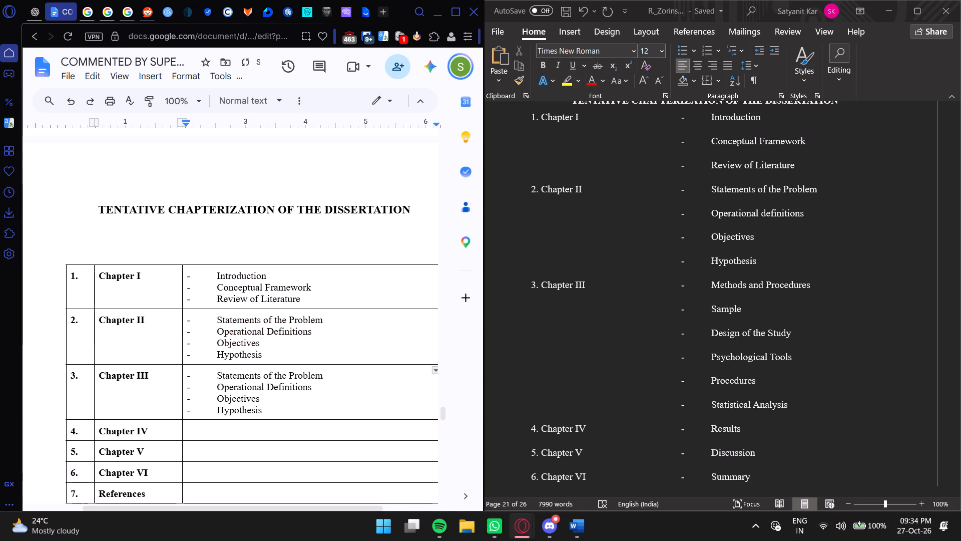
Go through the subheadings under Chapter III in the fellow student's synopsis one by one to count the lines needed.
{"action": "scroll", "coordinate": [607, 323], "scroll_direction": "down", "scroll_amount": 1}
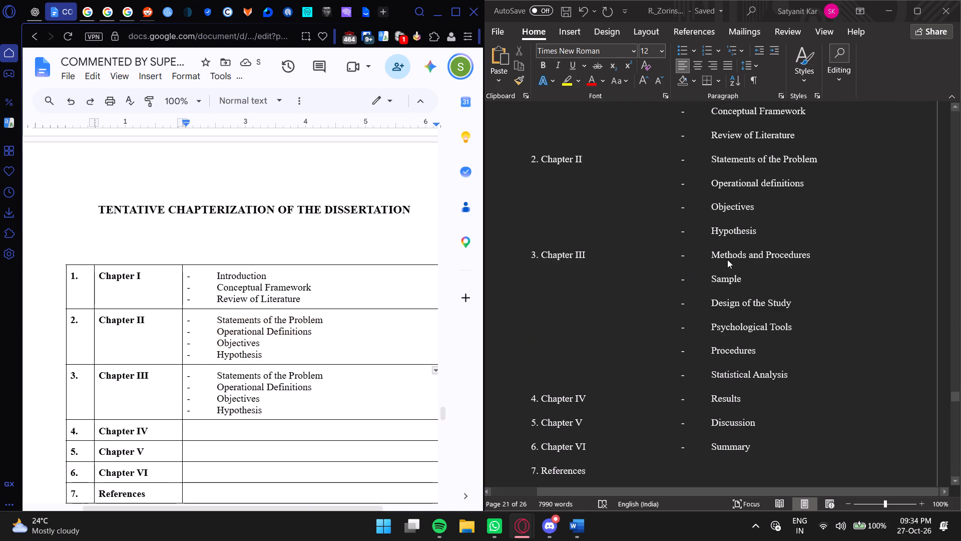
{"action": "left_click", "coordinate": [718, 254]}
{"action": "left_click", "coordinate": [713, 253]}
{"action": "left_click", "coordinate": [720, 279]}
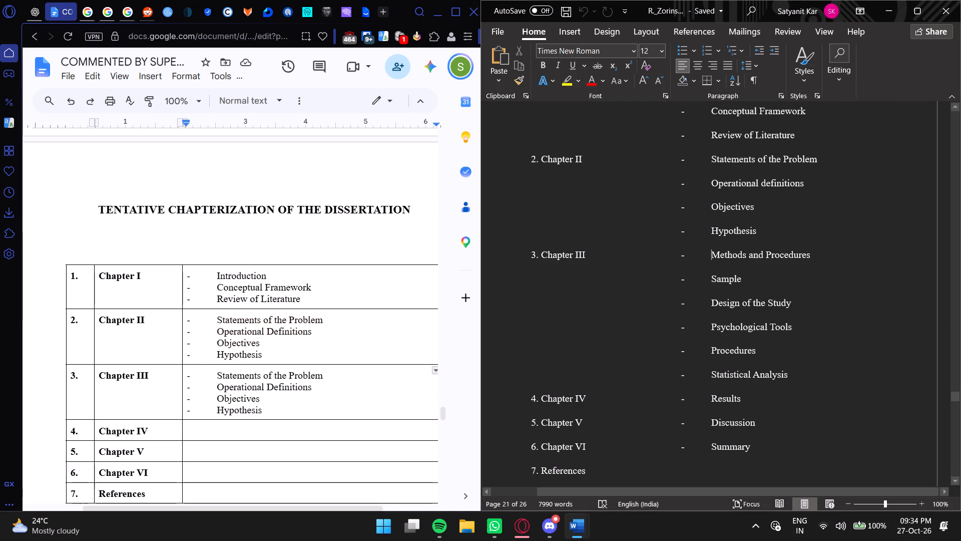
{"action": "left_click", "coordinate": [726, 304]}
{"action": "left_click", "coordinate": [723, 329]}
{"action": "left_click", "coordinate": [724, 348]}
{"action": "left_click", "coordinate": [725, 377]}
Remove the trailing space after row 3's Hypothesis, and duplicate the dashed Objectives and Hypothesis lines below it.
{"action": "left_click_drag", "start_coordinate": [268, 410], "coordinate": [204, 410]}
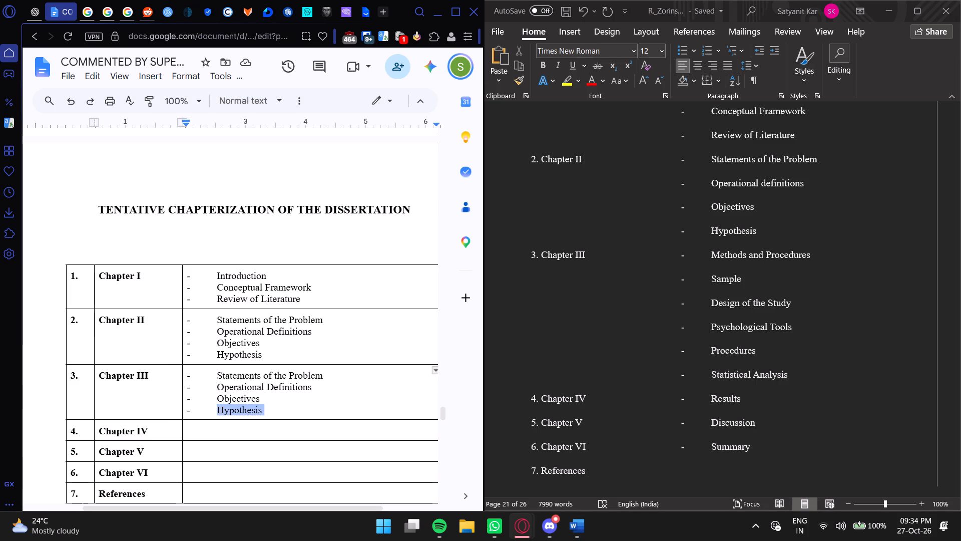
{"action": "left_click_drag", "start_coordinate": [204, 410], "coordinate": [186, 404]}
{"action": "left_click_drag", "start_coordinate": [186, 404], "coordinate": [186, 402]}
{"action": "key", "text": "ctrl+c"}
{"action": "left_click", "coordinate": [269, 409]}
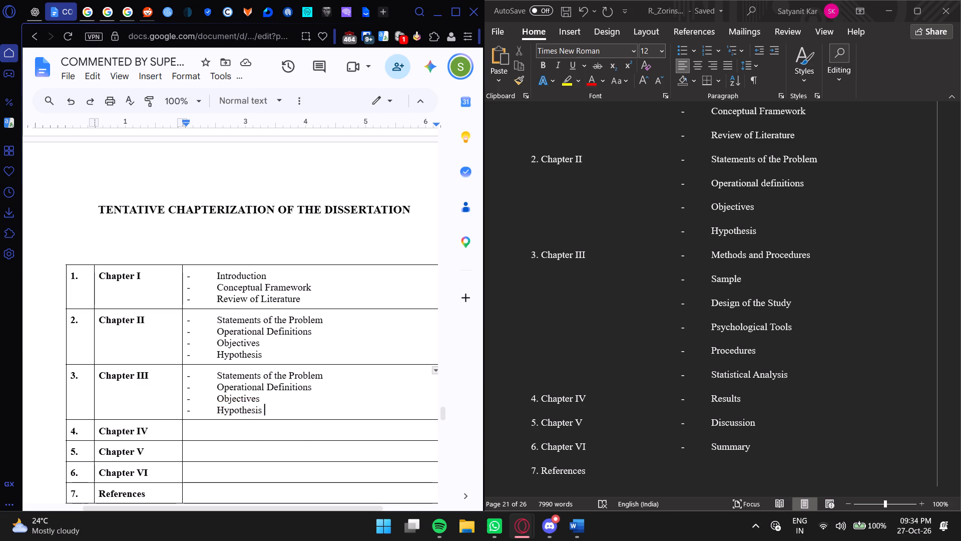
{"action": "key", "text": "BackSpace"}
{"action": "key", "text": "Return"}
{"action": "key", "text": "ctrl+v"}
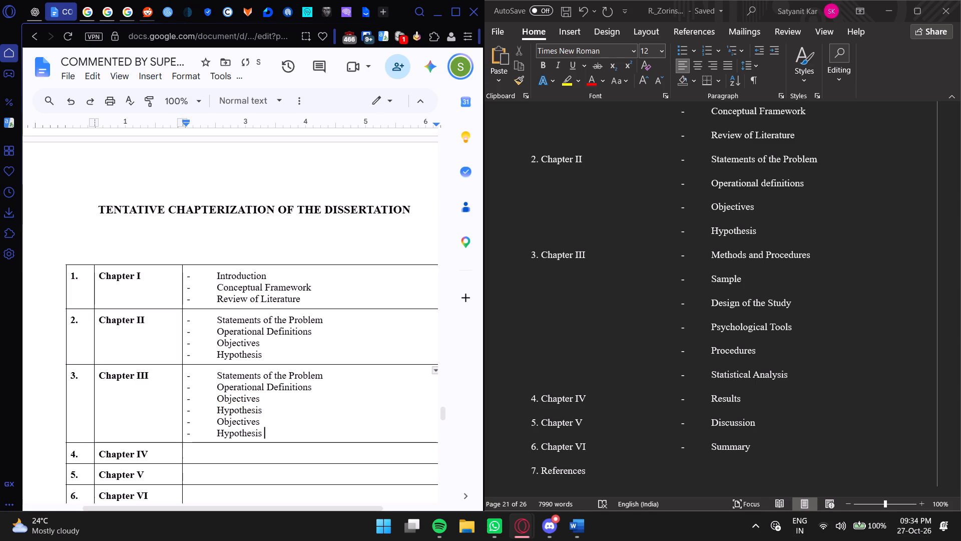
Replace row 3's Statements of the Problem with Methods and Procedures copied from the fellow student's synopsis, without a trailing space.
{"action": "left_click", "coordinate": [710, 254]}
{"action": "left_click", "coordinate": [711, 253]}
{"action": "left_click_drag", "start_coordinate": [713, 254], "coordinate": [798, 254]}
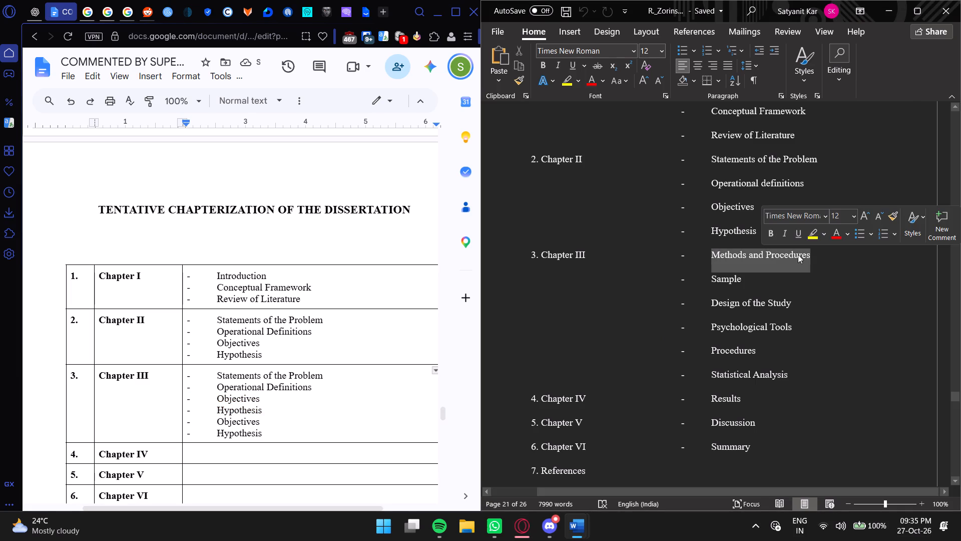
{"action": "key", "text": "ctrl+c"}
{"action": "left_click", "coordinate": [237, 378]}
{"action": "left_click_drag", "start_coordinate": [214, 374], "coordinate": [220, 374]}
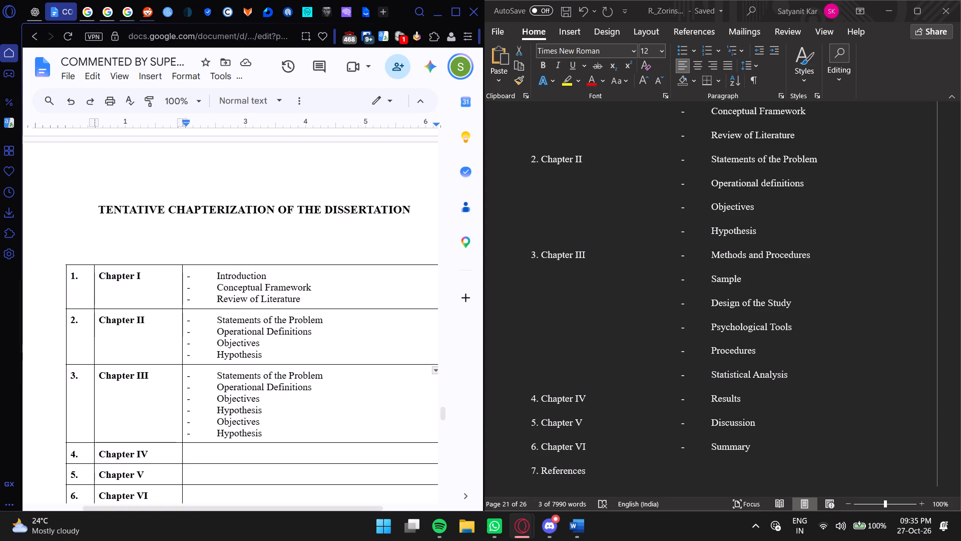
{"action": "left_click_drag", "start_coordinate": [220, 374], "coordinate": [322, 378]}
{"action": "key", "text": "ctrl+v"}
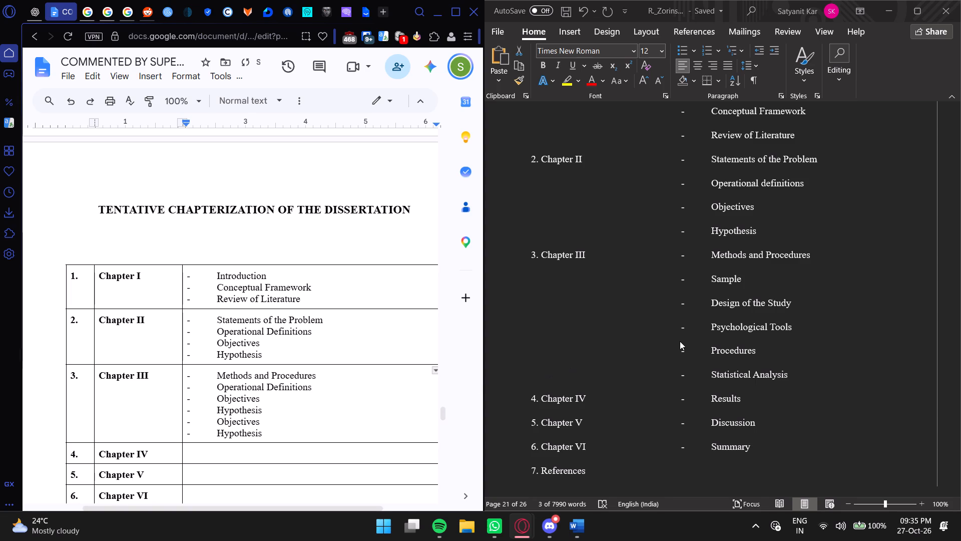
{"action": "key", "text": "BackSpace"}
Replace row 3's Operational Definitions with Sample copied from the fellow student's synopsis, without a trailing space.
{"action": "left_click", "coordinate": [712, 281]}
{"action": "left_click_drag", "start_coordinate": [712, 280], "coordinate": [740, 283]}
{"action": "key", "text": "ctrl+c"}
{"action": "left_click", "coordinate": [229, 393]}
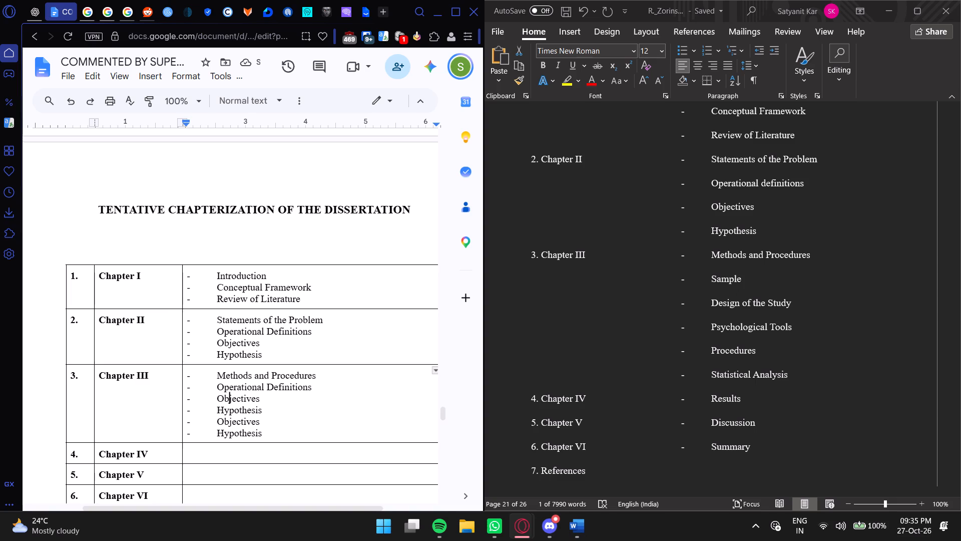
{"action": "left_click_drag", "start_coordinate": [217, 389], "coordinate": [310, 392]}
{"action": "key", "text": "ctrl+v"}
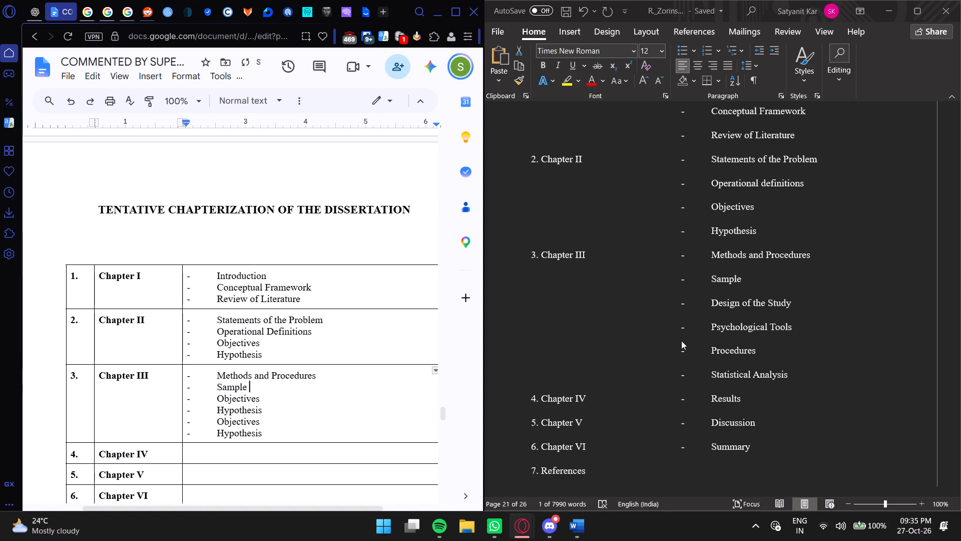
{"action": "key", "text": "BackSpace"}
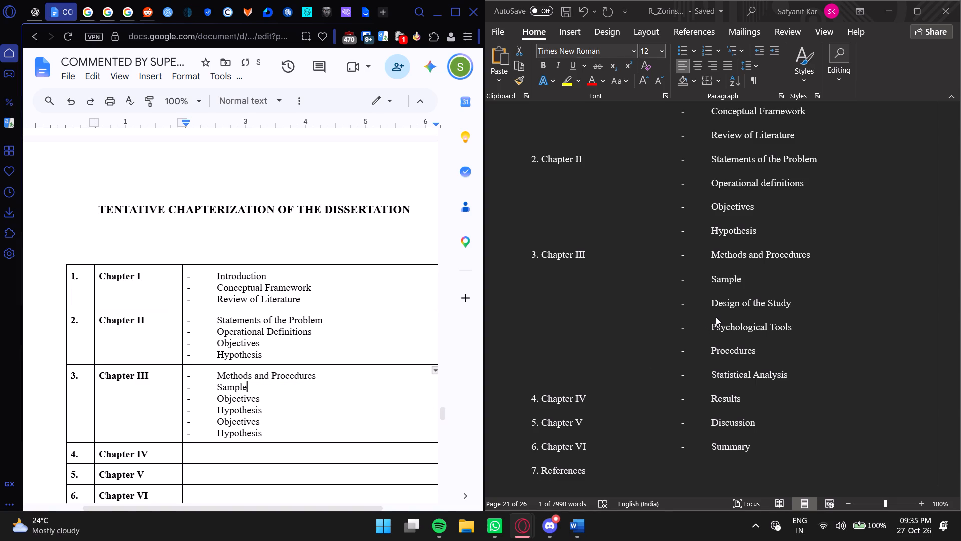
Replace the first Objectives in row 3 with Design of the Study copied from the fellow student's synopsis, without a trailing space.
{"action": "left_click", "coordinate": [712, 307]}
{"action": "left_click", "coordinate": [714, 305]}
{"action": "left_click_drag", "start_coordinate": [712, 305], "coordinate": [780, 306]}
{"action": "key", "text": "ctrl+c"}
{"action": "left_click", "coordinate": [220, 400]}
{"action": "left_click_drag", "start_coordinate": [220, 400], "coordinate": [224, 400]}
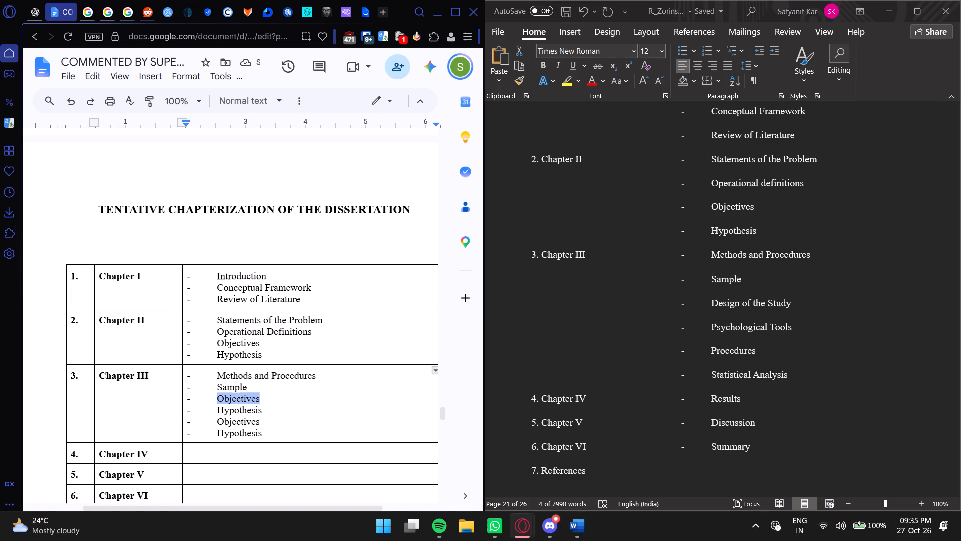
{"action": "left_click_drag", "start_coordinate": [224, 400], "coordinate": [250, 400]}
{"action": "key", "text": "ctrl+v"}
{"action": "key", "text": "BackSpace"}
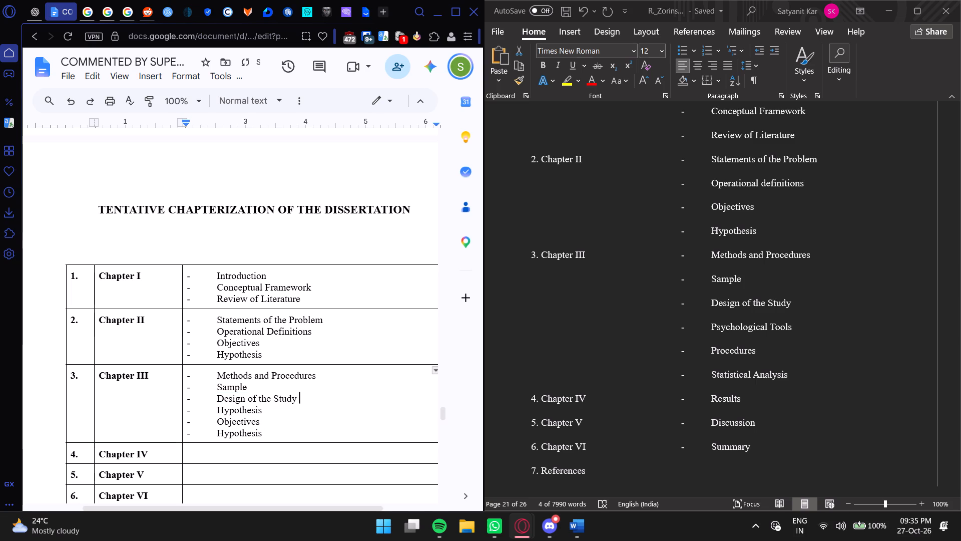
Replace the first Hypothesis in row 3 with Psychological Tools copied from the fellow student's synopsis, without a trailing space.
{"action": "double_click", "coordinate": [711, 328]}
{"action": "left_click_drag", "start_coordinate": [714, 326], "coordinate": [790, 330]}
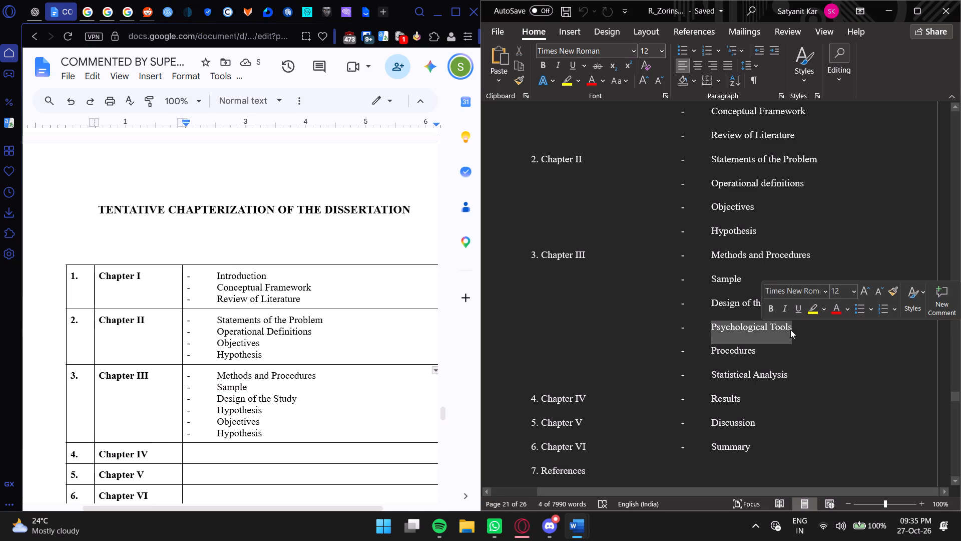
{"action": "key", "text": "ctrl+c"}
{"action": "left_click", "coordinate": [225, 411]}
{"action": "left_click_drag", "start_coordinate": [216, 410], "coordinate": [251, 414]}
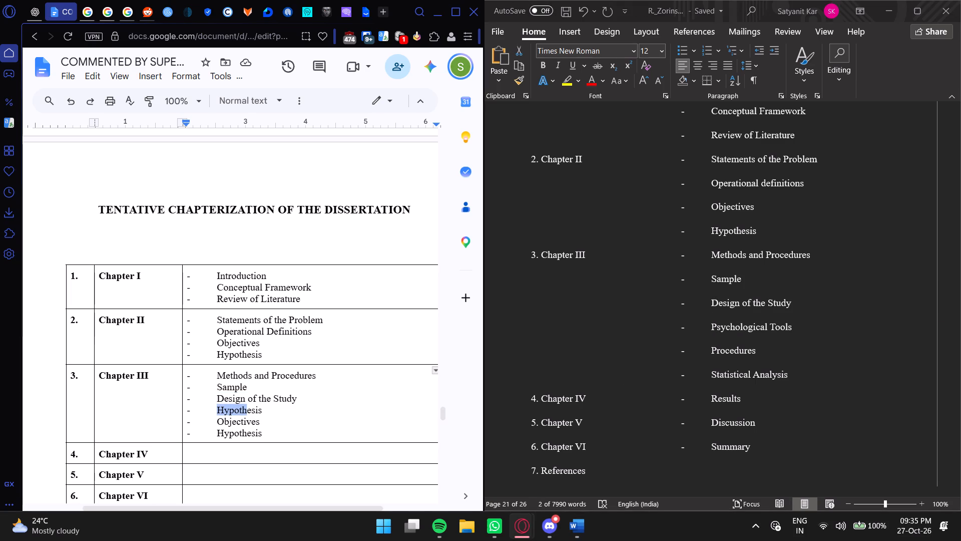
{"action": "left_click_drag", "start_coordinate": [251, 414], "coordinate": [260, 412]}
{"action": "key", "text": "ctrl+v"}
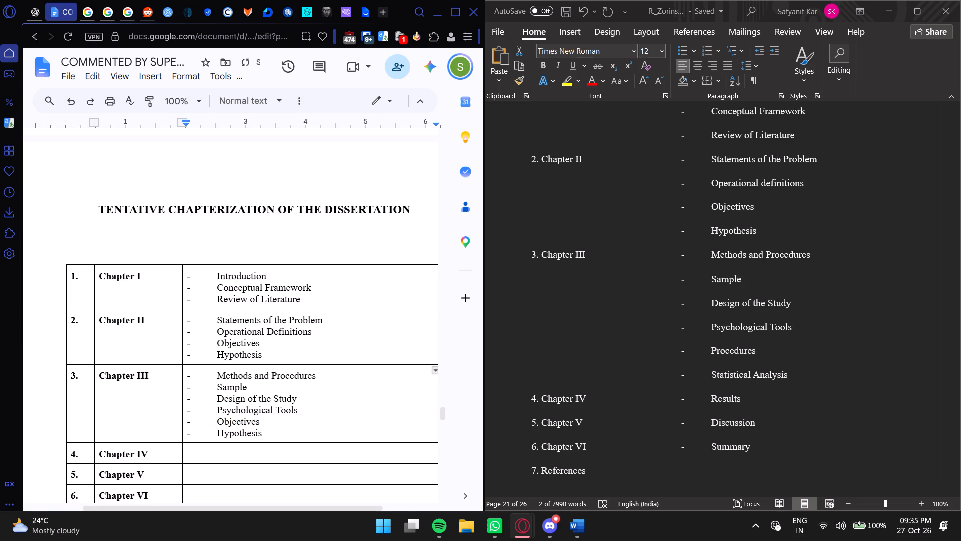
{"action": "key", "text": "BackSpace"}
Replace the remaining Objectives in row 3 with Procedures copied from the fellow student's synopsis, without a trailing space.
{"action": "left_click", "coordinate": [711, 352]}
{"action": "left_click", "coordinate": [711, 350]}
{"action": "left_click_drag", "start_coordinate": [712, 350], "coordinate": [713, 350]}
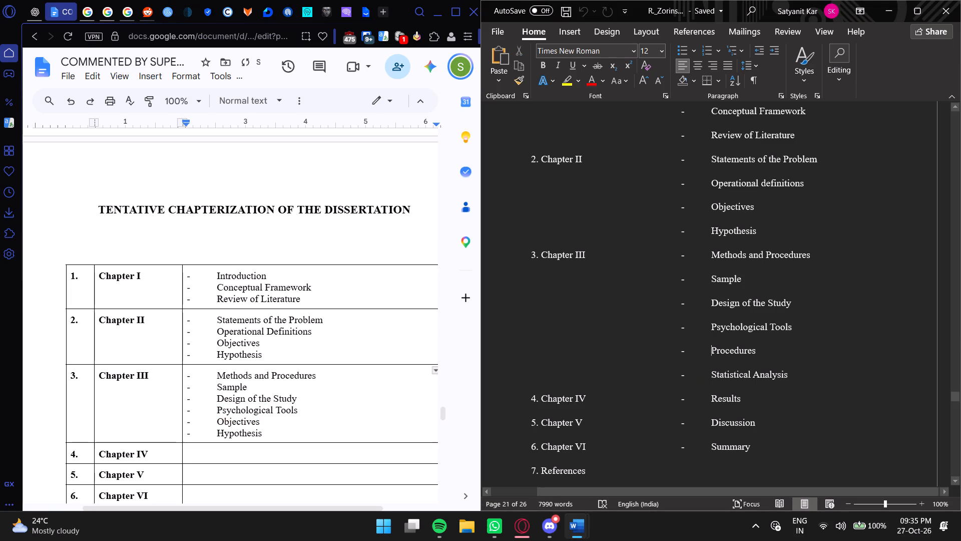
{"action": "left_click_drag", "start_coordinate": [713, 350], "coordinate": [731, 354]}
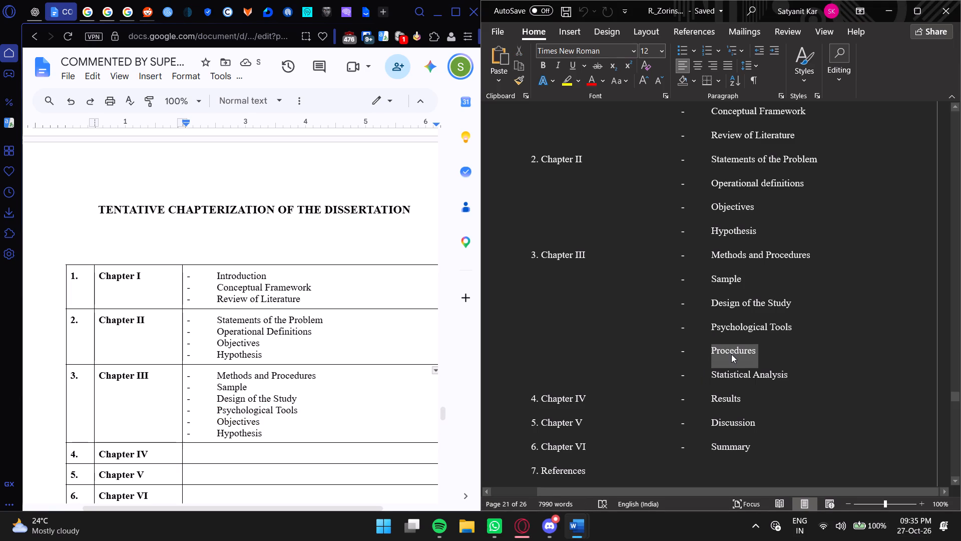
{"action": "key", "text": "ctrl+c"}
{"action": "left_click", "coordinate": [217, 421]}
{"action": "left_click_drag", "start_coordinate": [217, 421], "coordinate": [246, 421]}
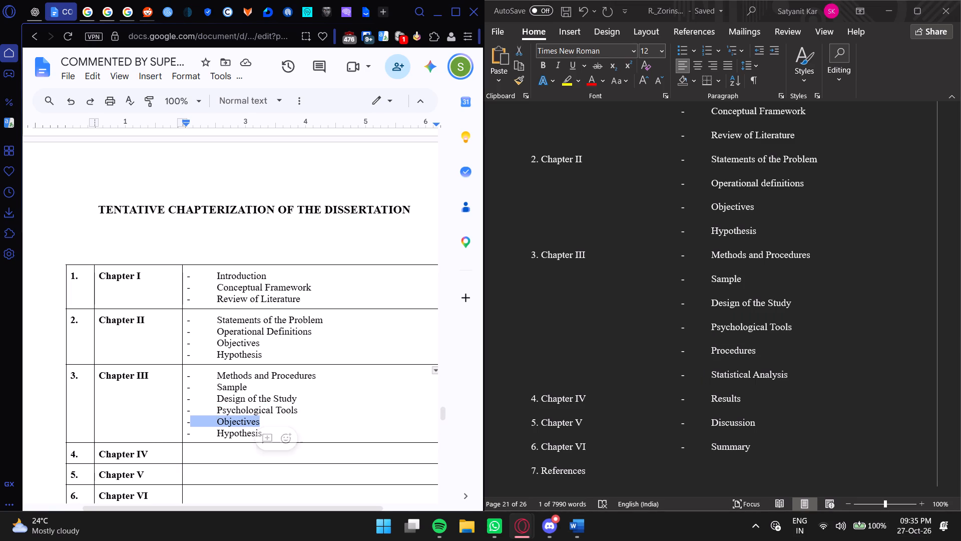
{"action": "left_click_drag", "start_coordinate": [246, 421], "coordinate": [249, 422]}
{"action": "left_click", "coordinate": [254, 423]}
{"action": "left_click_drag", "start_coordinate": [219, 423], "coordinate": [255, 423]}
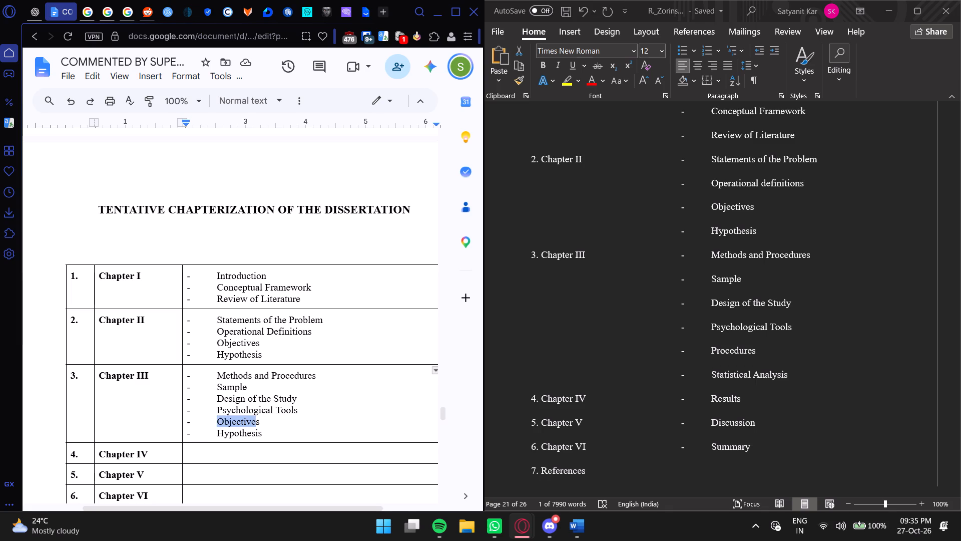
{"action": "left_click_drag", "start_coordinate": [255, 423], "coordinate": [258, 423]}
{"action": "key", "text": "ctrl+v"}
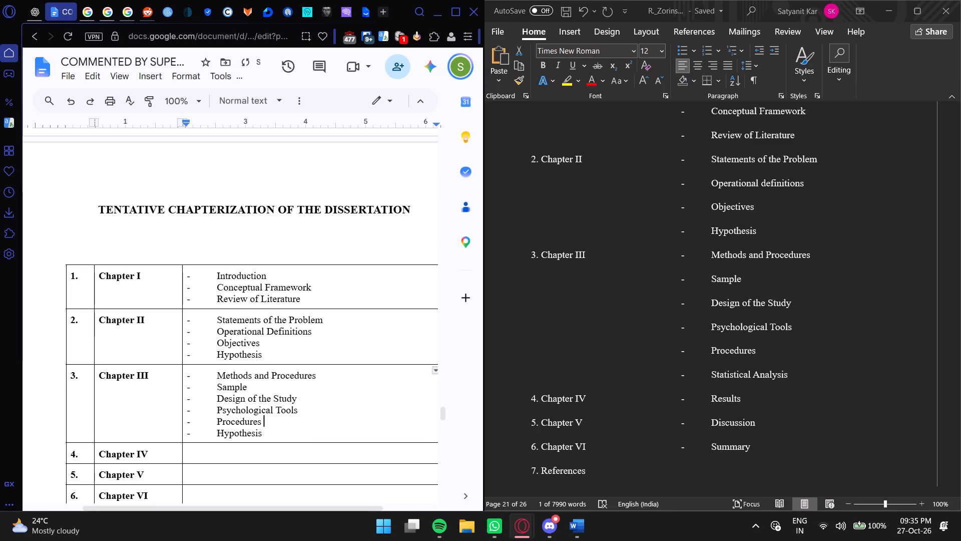
{"action": "key", "text": "BackSpace"}
Replace the remaining Hypothesis in row 3 with Statistical Analysis copied from the fellow student's synopsis, without a trailing space.
{"action": "left_click", "coordinate": [710, 375]}
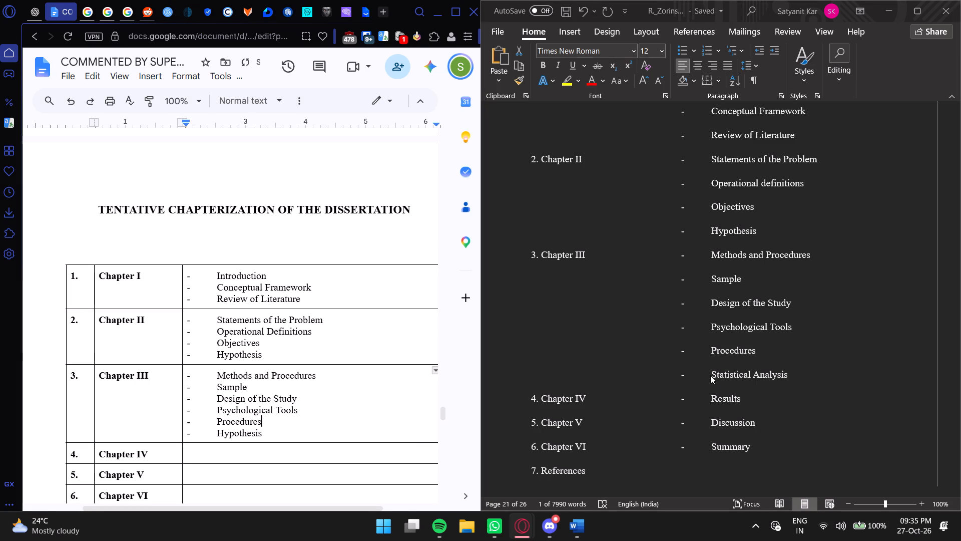
{"action": "left_click", "coordinate": [710, 373]}
{"action": "left_click_drag", "start_coordinate": [711, 374], "coordinate": [783, 375]}
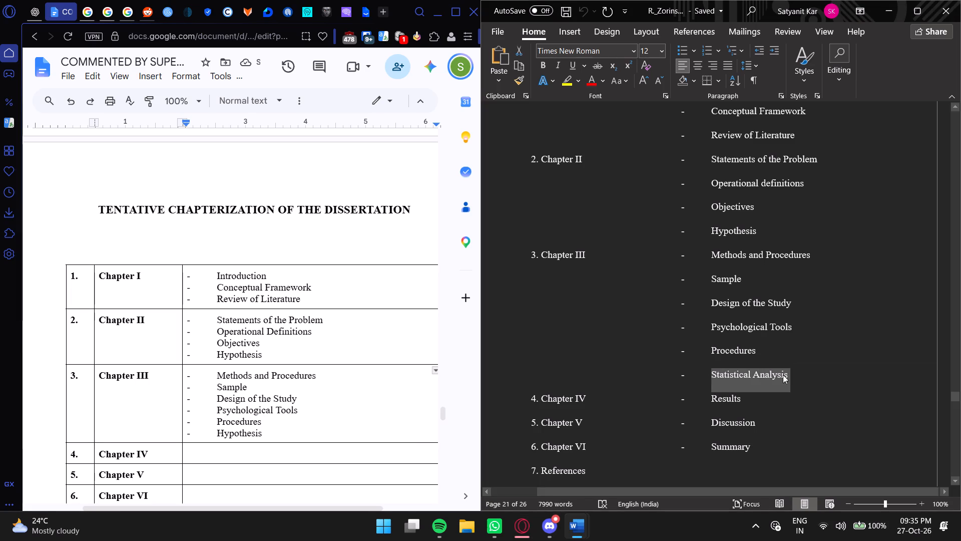
{"action": "key", "text": "ctrl+c"}
{"action": "left_click", "coordinate": [224, 434]}
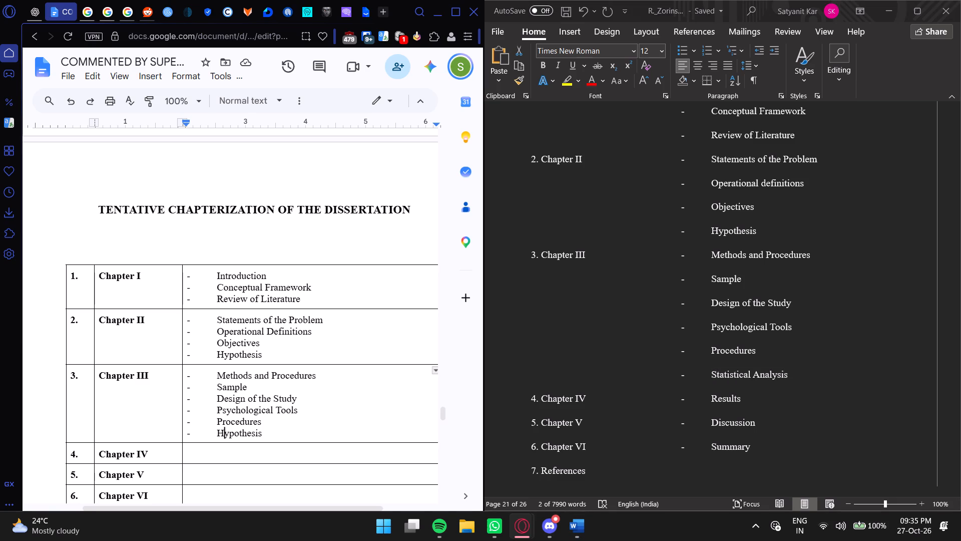
{"action": "left_click_drag", "start_coordinate": [219, 434], "coordinate": [265, 437]}
{"action": "key", "text": "ctrl+v"}
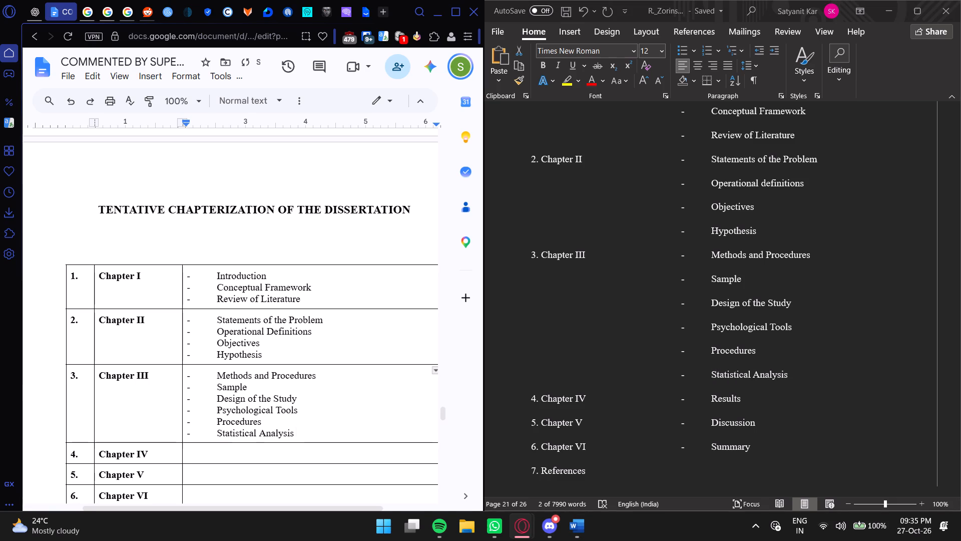
{"action": "key", "text": "BackSpace"}
Copy the hyphenated Results entry from the fellow student's synopsis into the third column of the Chapter IV row.
{"action": "scroll", "coordinate": [307, 382], "scroll_direction": "down", "scroll_amount": 1}
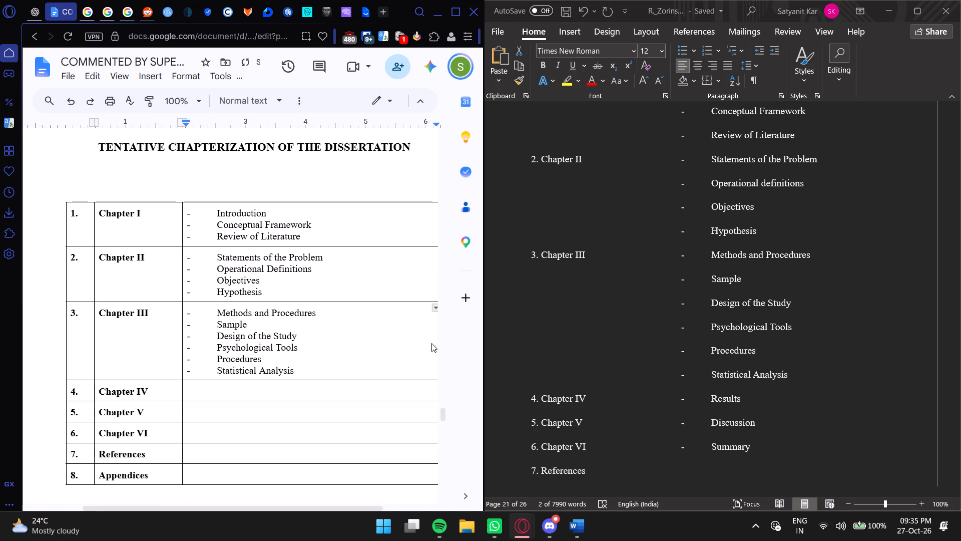
{"action": "left_click", "coordinate": [717, 396]}
{"action": "left_click", "coordinate": [713, 400]}
{"action": "left_click_drag", "start_coordinate": [678, 400], "coordinate": [704, 400]}
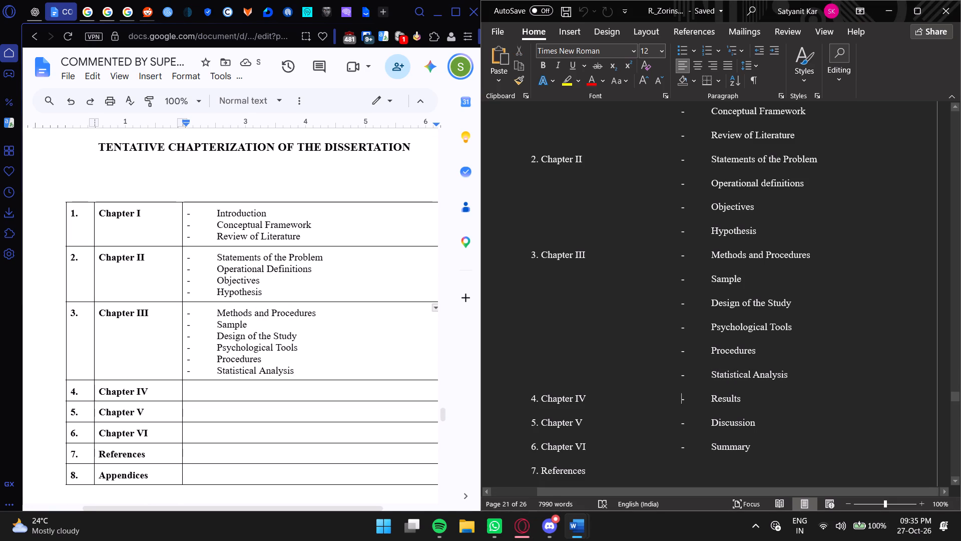
{"action": "left_click_drag", "start_coordinate": [704, 400], "coordinate": [726, 400]}
{"action": "key", "text": "ctrl+c"}
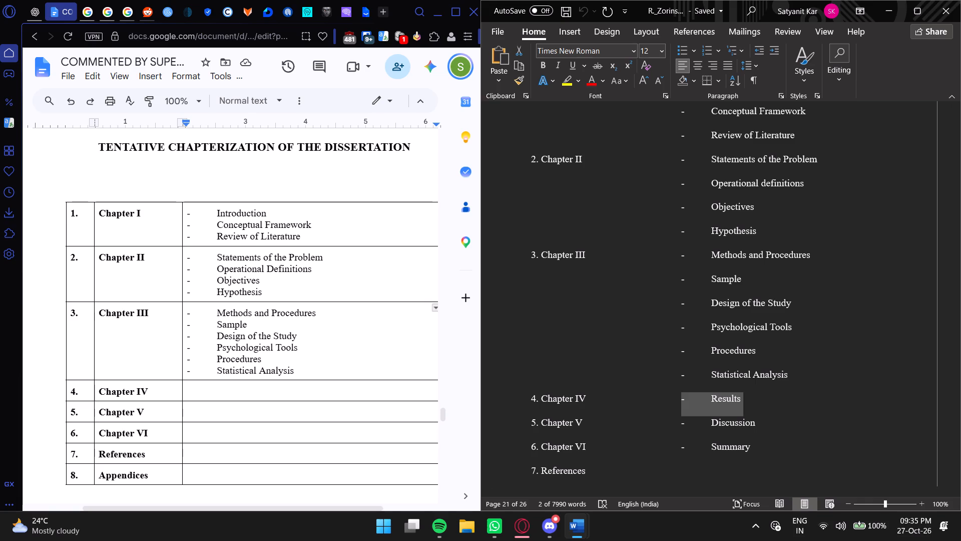
{"action": "left_click", "coordinate": [250, 394]}
{"action": "key", "text": "ctrl+v"}
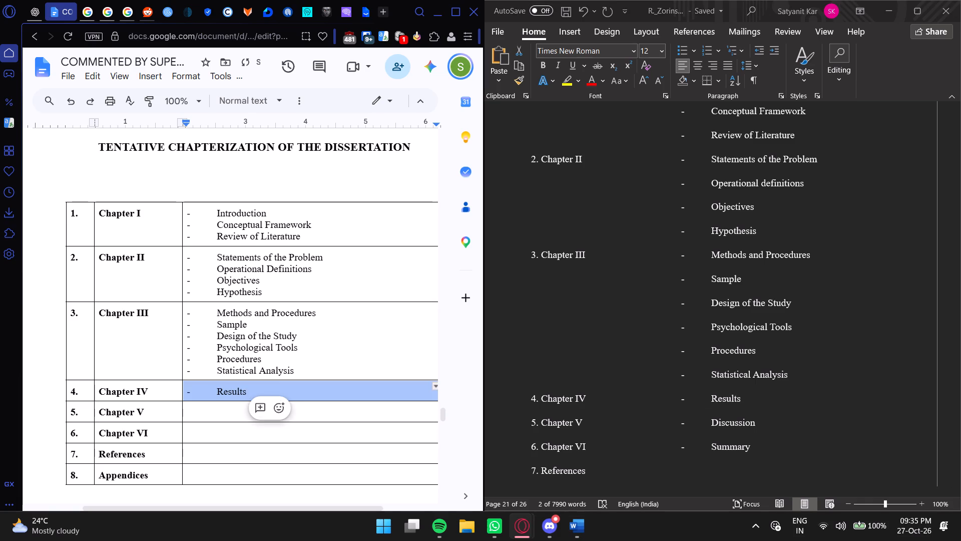
Copy the hyphenated Discussion entry from the fellow student's synopsis into the Chapter V row's third column, undoing any accidental change to the source.
{"action": "left_click", "coordinate": [228, 414]}
{"action": "left_click", "coordinate": [682, 423]}
{"action": "left_click", "coordinate": [682, 423]}
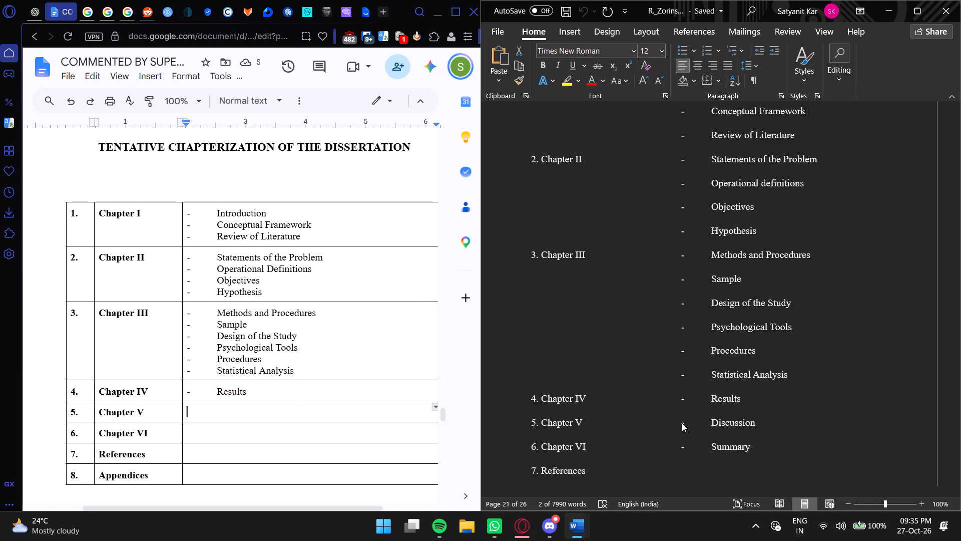
{"action": "left_click_drag", "start_coordinate": [682, 425], "coordinate": [742, 425]}
{"action": "key", "text": "ctrl+z"}
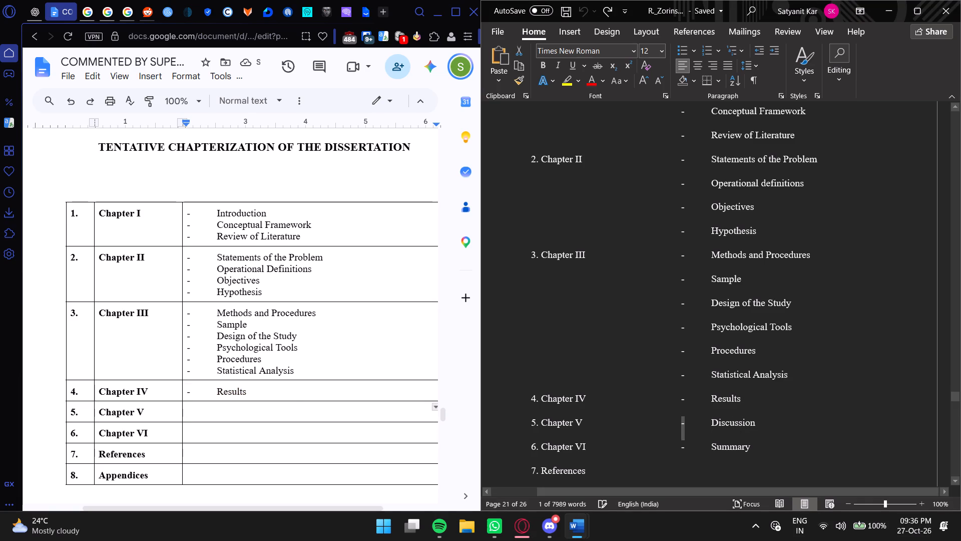
{"action": "left_click", "coordinate": [761, 426]}
{"action": "left_click_drag", "start_coordinate": [680, 422], "coordinate": [748, 425]}
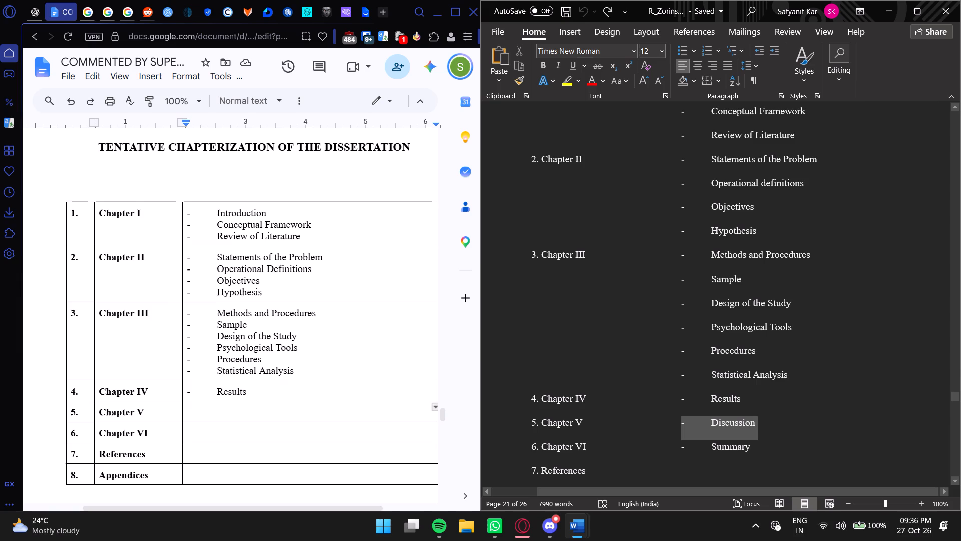
{"action": "left_click_drag", "start_coordinate": [748, 425], "coordinate": [752, 425]}
{"action": "key", "text": "ctrl+c"}
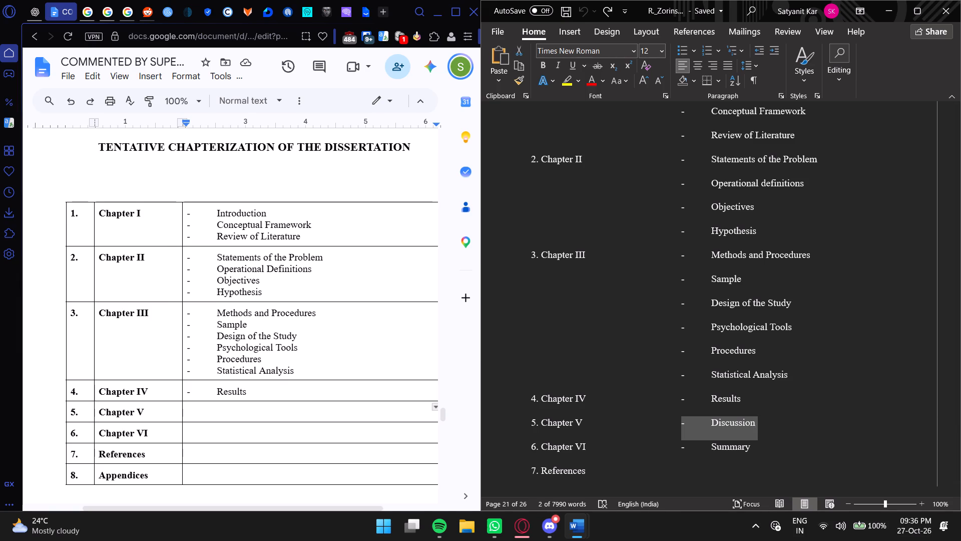
{"action": "left_click", "coordinate": [248, 412]}
{"action": "key", "text": "ctrl+v"}
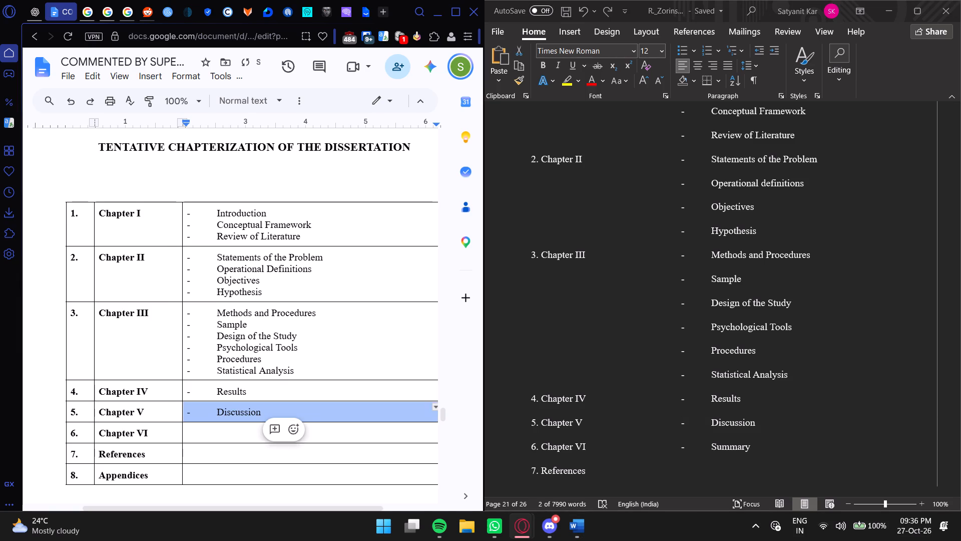
Copy the hyphenated Summary entry from the fellow student's synopsis into the third column of the Chapter VI row.
{"action": "left_click", "coordinate": [235, 439]}
{"action": "left_click", "coordinate": [682, 450]}
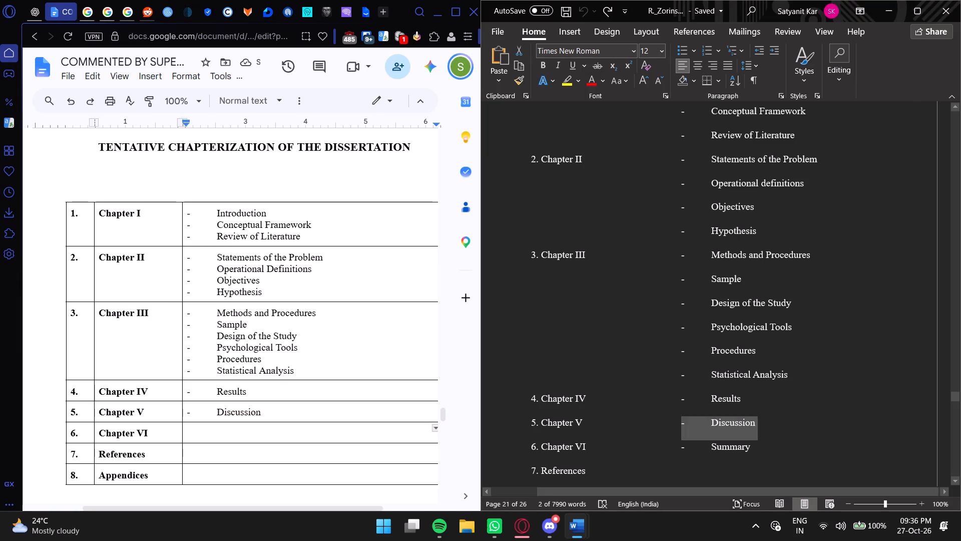
{"action": "left_click", "coordinate": [680, 448]}
{"action": "left_click_drag", "start_coordinate": [680, 448], "coordinate": [741, 448]}
{"action": "key", "text": "ctrl+c"}
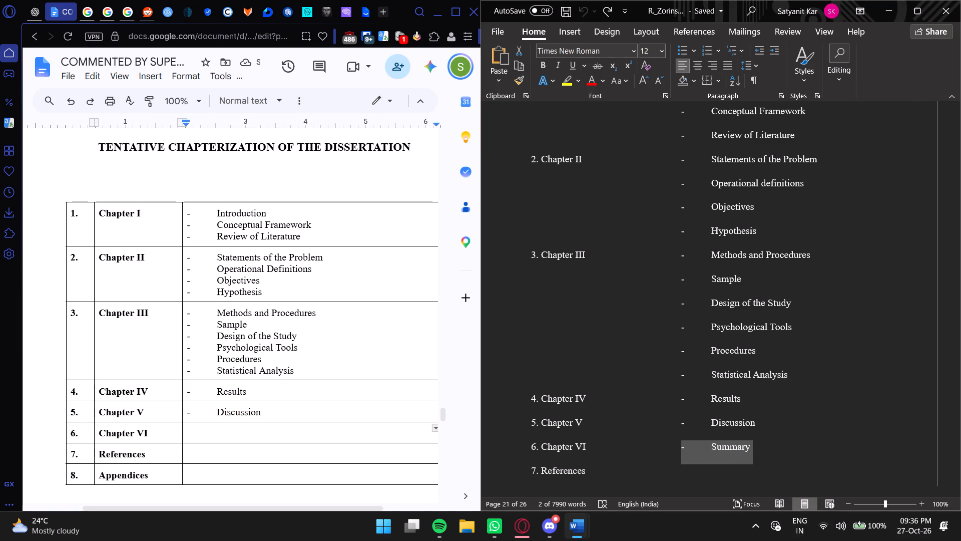
{"action": "left_click", "coordinate": [260, 435]}
{"action": "key", "text": "ctrl+v"}
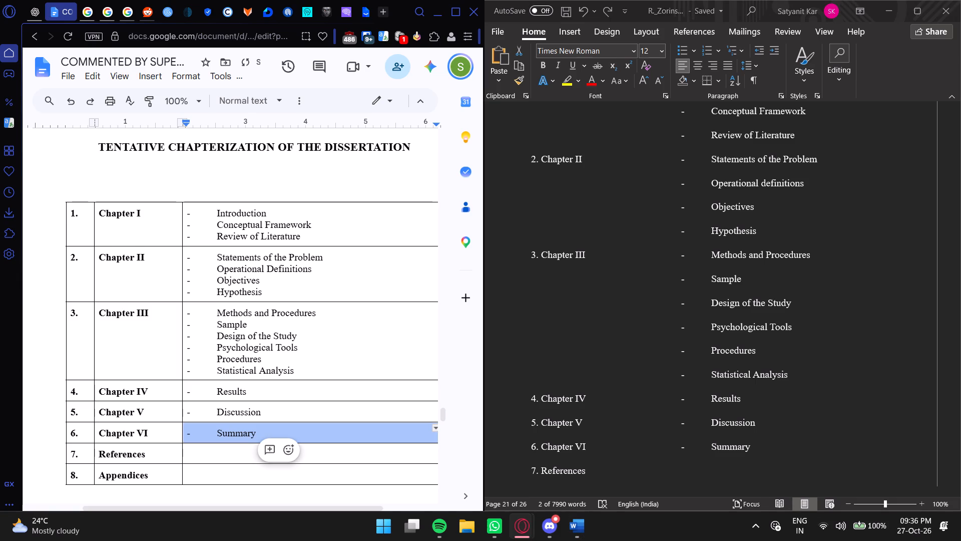
Check the source list's last entries, close the fellow student's synopsis, and maximize the browser window showing the third draft.
{"action": "scroll", "coordinate": [407, 415], "scroll_direction": "down", "scroll_amount": 1}
{"action": "scroll", "coordinate": [707, 409], "scroll_direction": "down", "scroll_amount": 3}
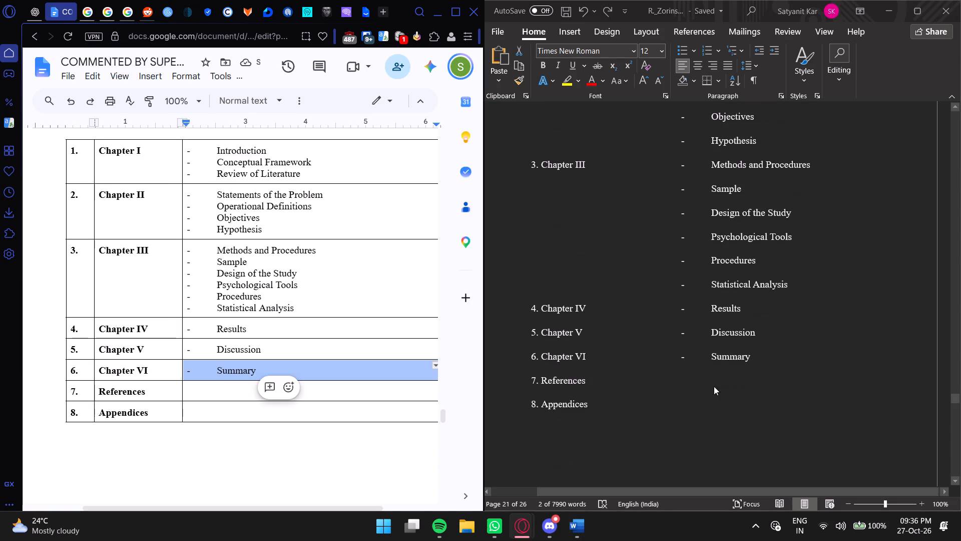
{"action": "scroll", "coordinate": [729, 340], "scroll_direction": "down", "scroll_amount": 2}
{"action": "left_click", "coordinate": [913, 14]}
{"action": "left_click", "coordinate": [951, 6]}
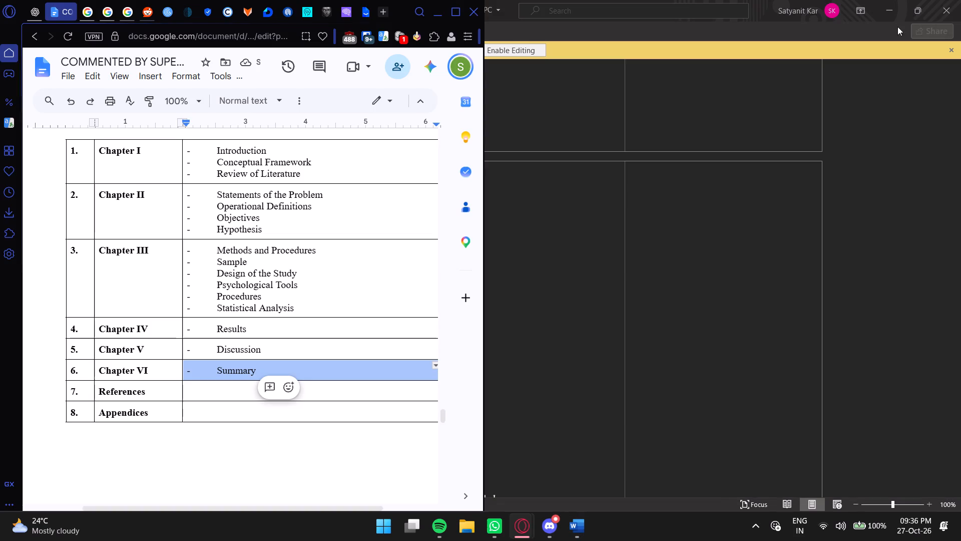
{"action": "left_click", "coordinate": [460, 11]}
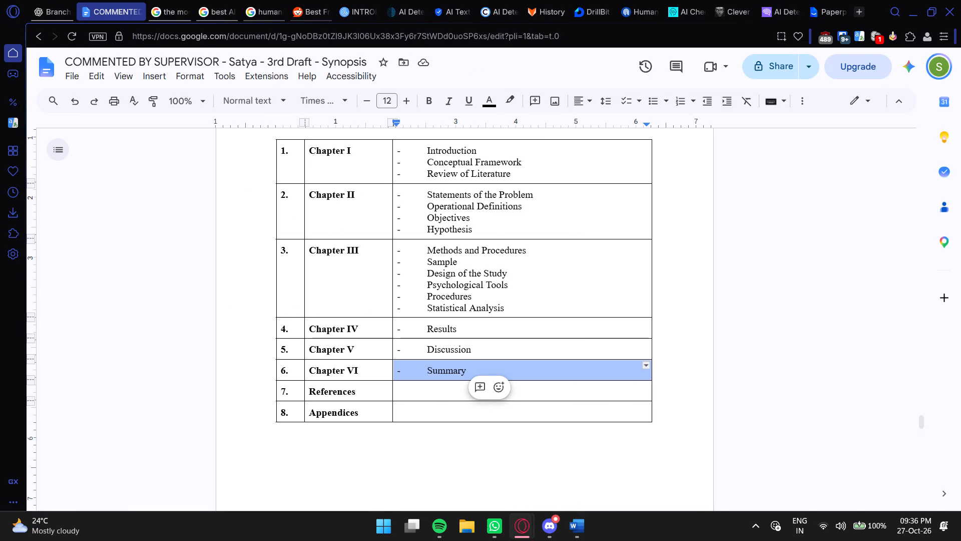
{"action": "left_click", "coordinate": [862, 376]}
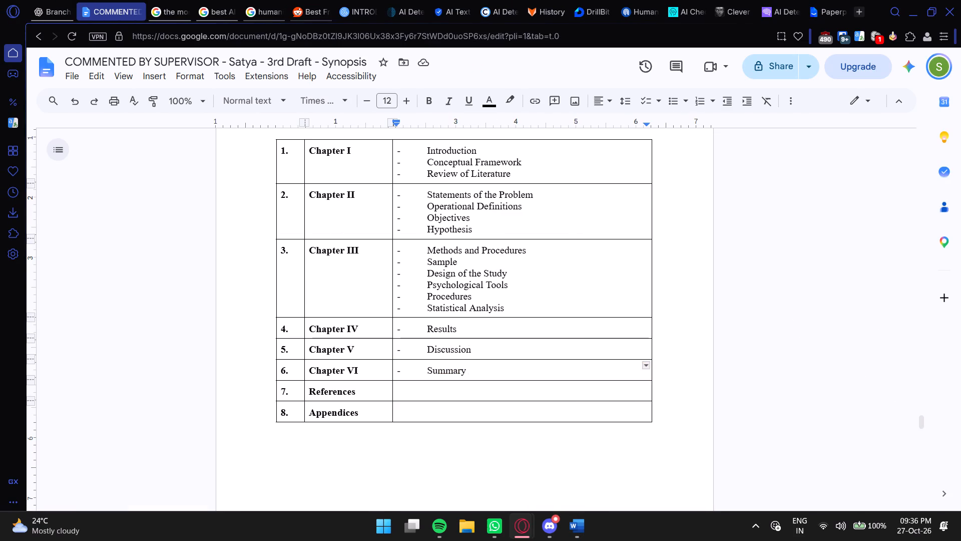
Following ChatGPT's layout instructions, set the chapterization table's border width to 0 pt and close the table options.
{"action": "scroll", "coordinate": [452, 306], "scroll_direction": "up", "scroll_amount": 1}
{"action": "left_click", "coordinate": [54, 7]}
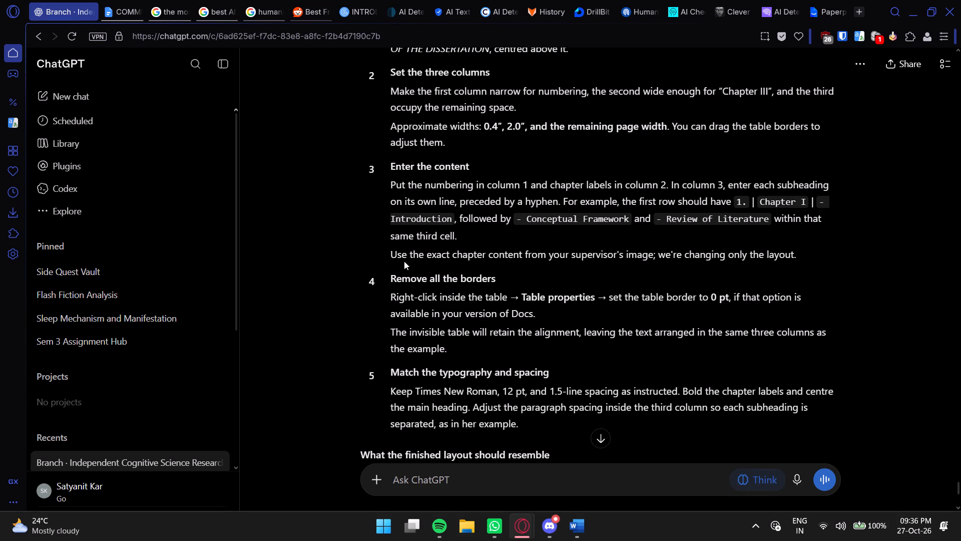
{"action": "left_click", "coordinate": [116, 8]}
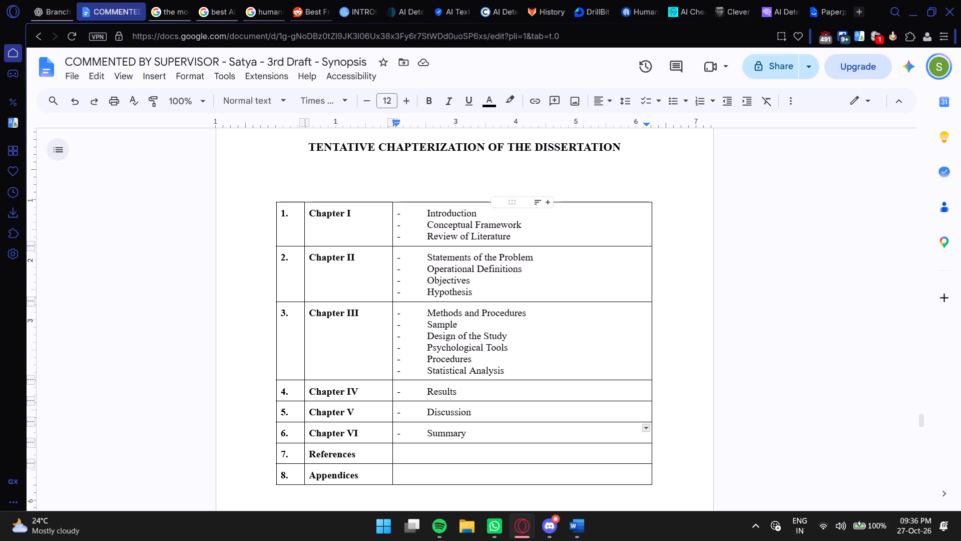
{"action": "right_click", "coordinate": [562, 215]}
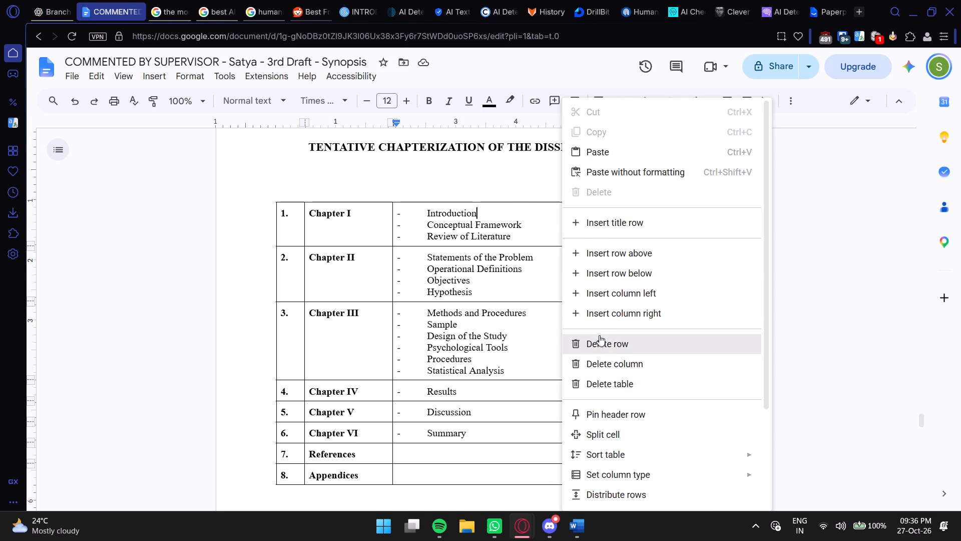
{"action": "scroll", "coordinate": [614, 356], "scroll_direction": "down", "scroll_amount": 5}
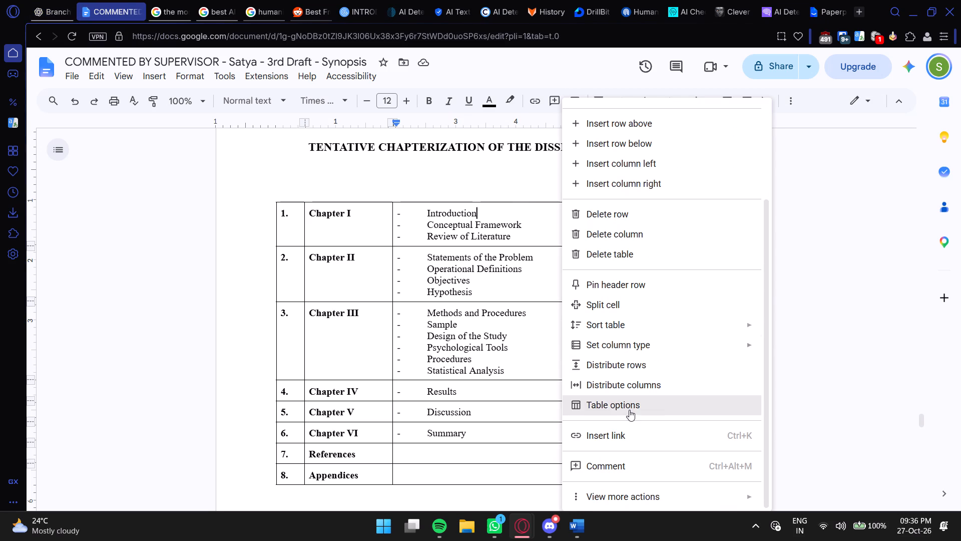
{"action": "left_click", "coordinate": [629, 409]}
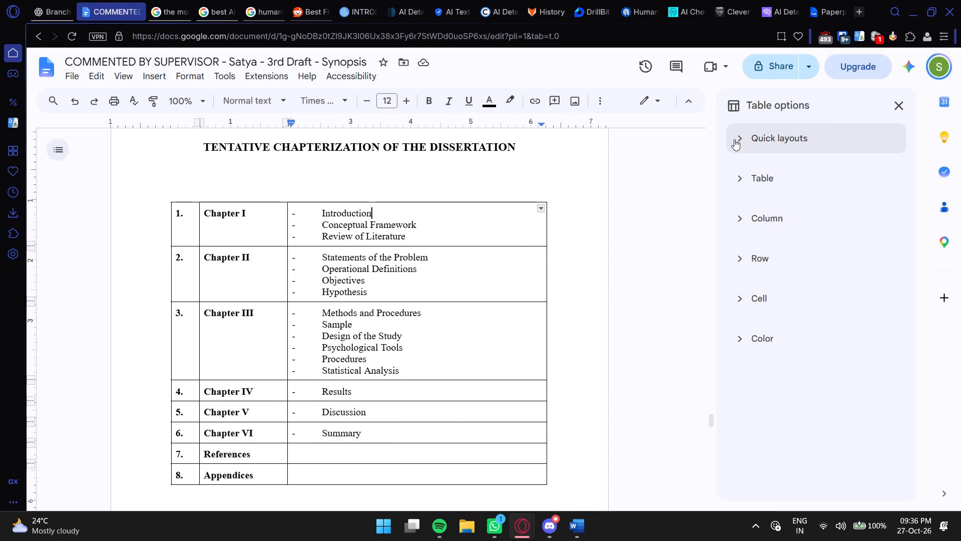
{"action": "left_click", "coordinate": [734, 139]}
{"action": "left_click", "coordinate": [734, 139]}
{"action": "left_click", "coordinate": [745, 173]}
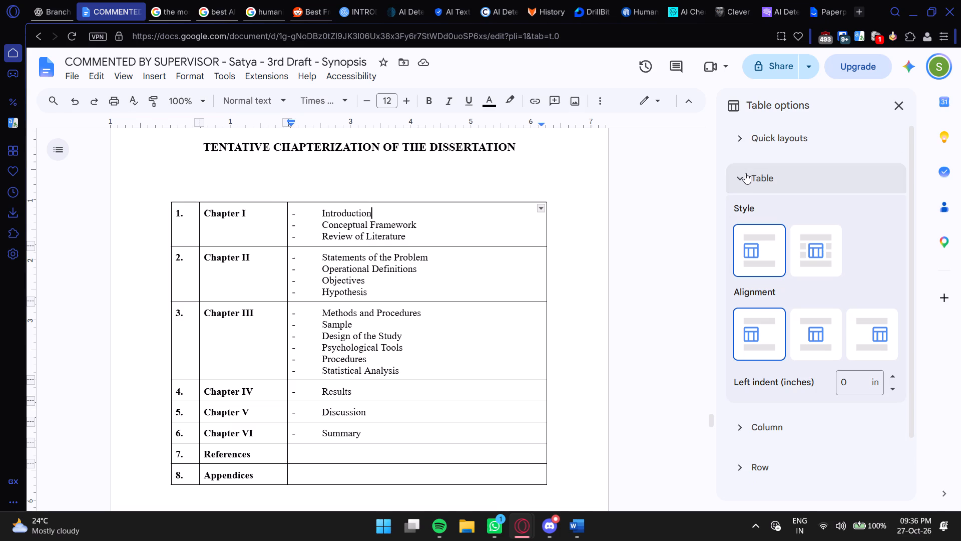
{"action": "left_click", "coordinate": [745, 173]}
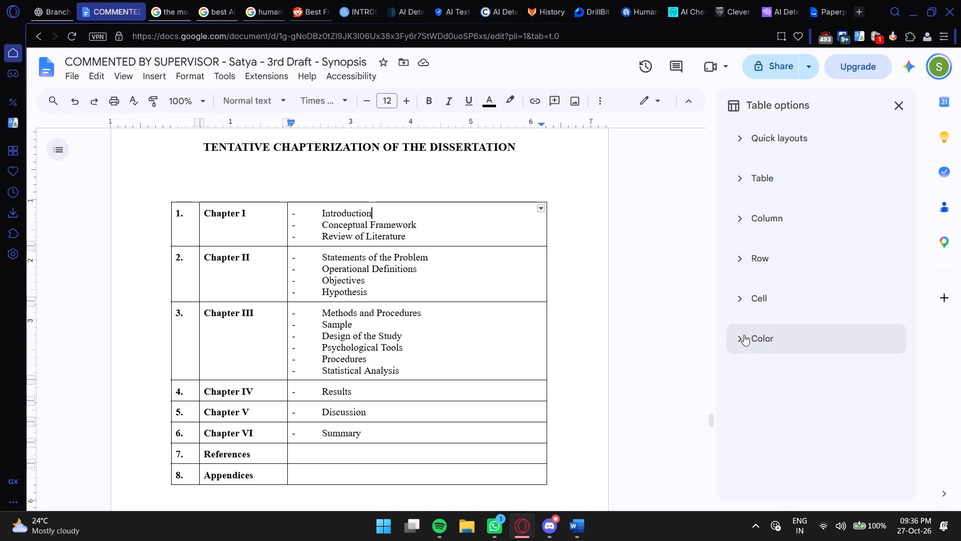
{"action": "left_click", "coordinate": [744, 334]}
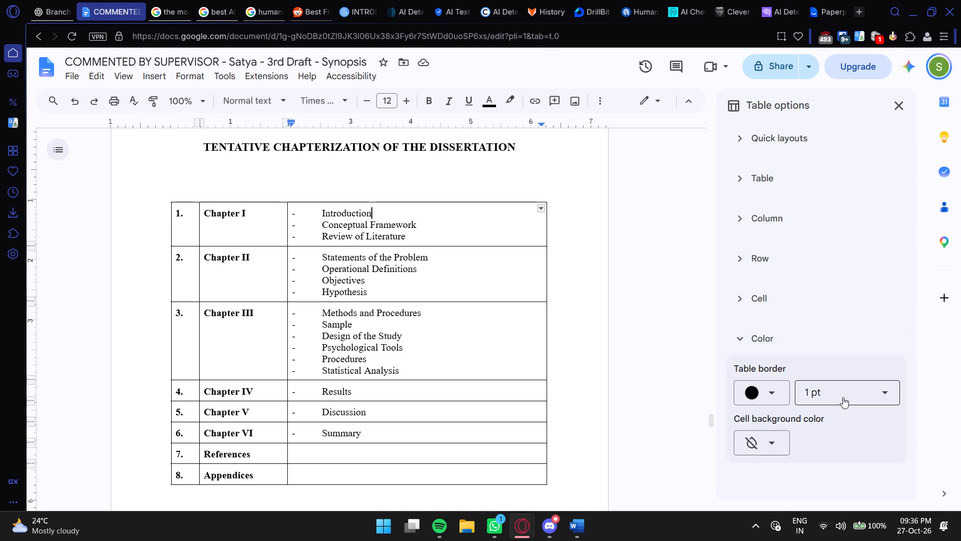
{"action": "left_click", "coordinate": [843, 397]}
{"action": "left_click", "coordinate": [839, 201]}
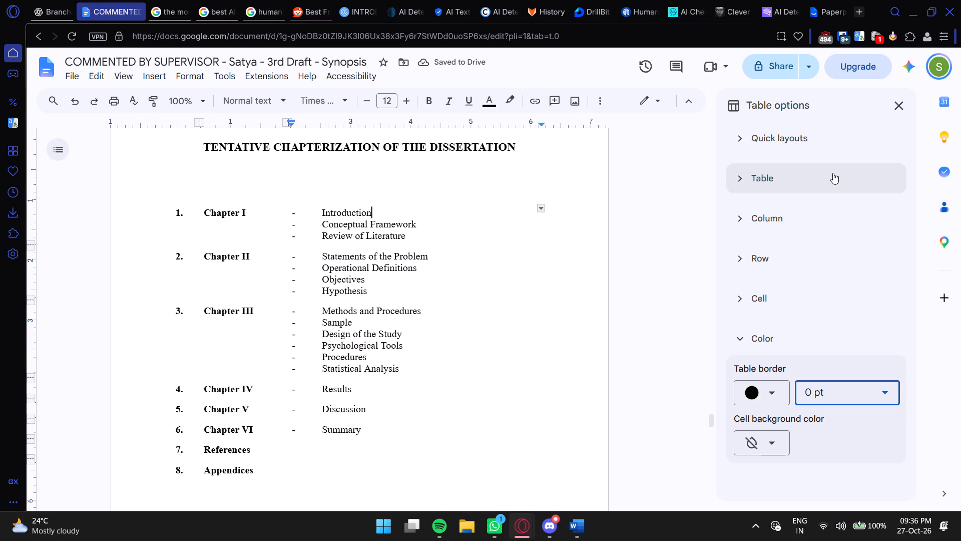
{"action": "left_click", "coordinate": [904, 101]}
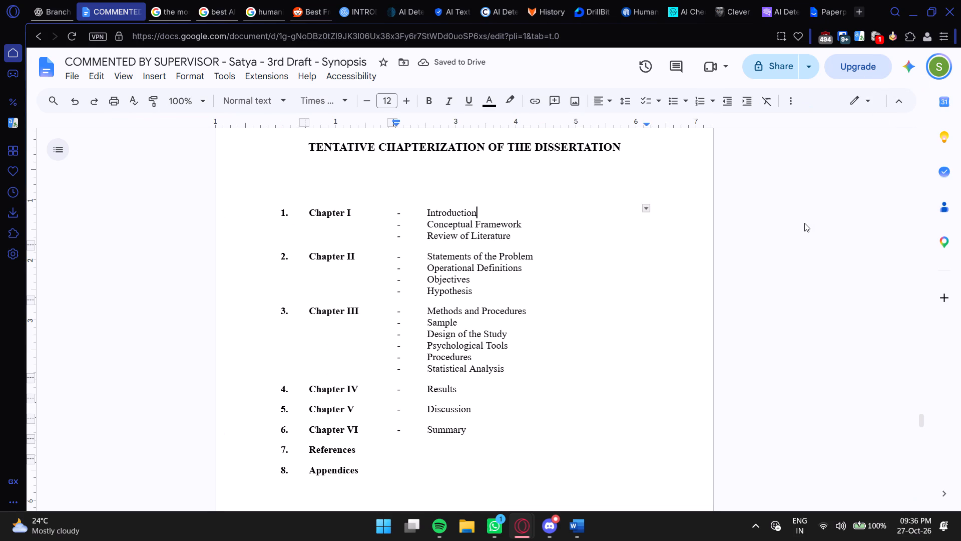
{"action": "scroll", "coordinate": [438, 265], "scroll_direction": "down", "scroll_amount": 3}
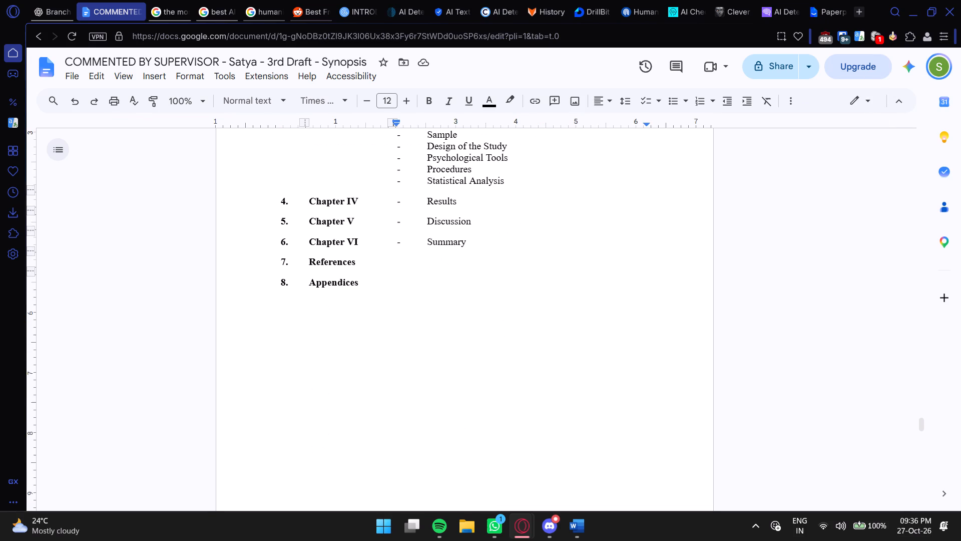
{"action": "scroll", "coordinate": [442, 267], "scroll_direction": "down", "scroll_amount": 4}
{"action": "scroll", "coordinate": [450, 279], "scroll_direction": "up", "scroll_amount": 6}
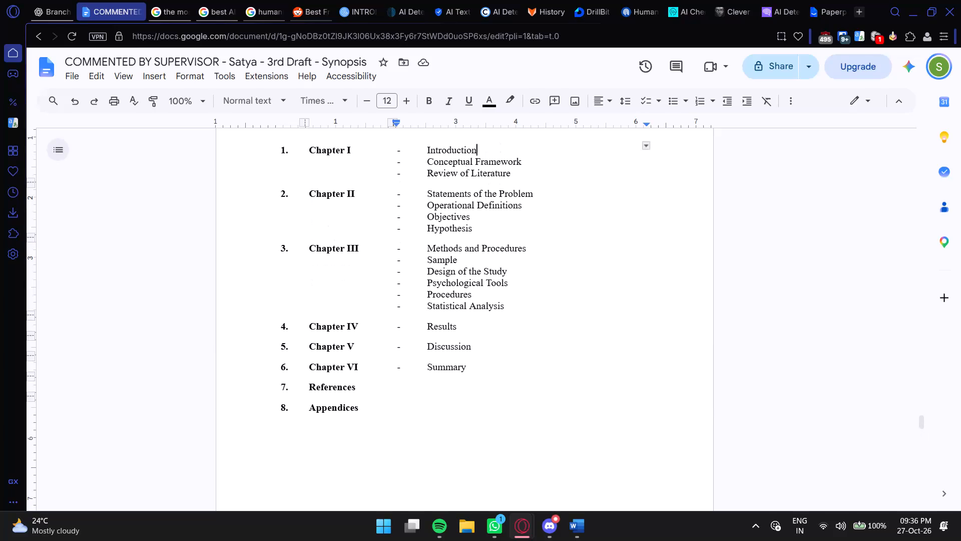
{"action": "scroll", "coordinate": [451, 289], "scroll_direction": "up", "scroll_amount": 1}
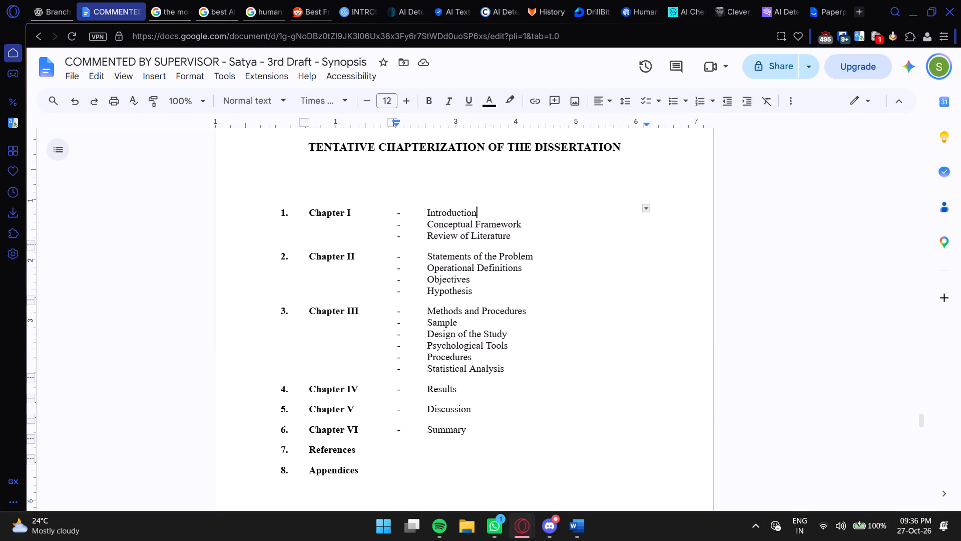
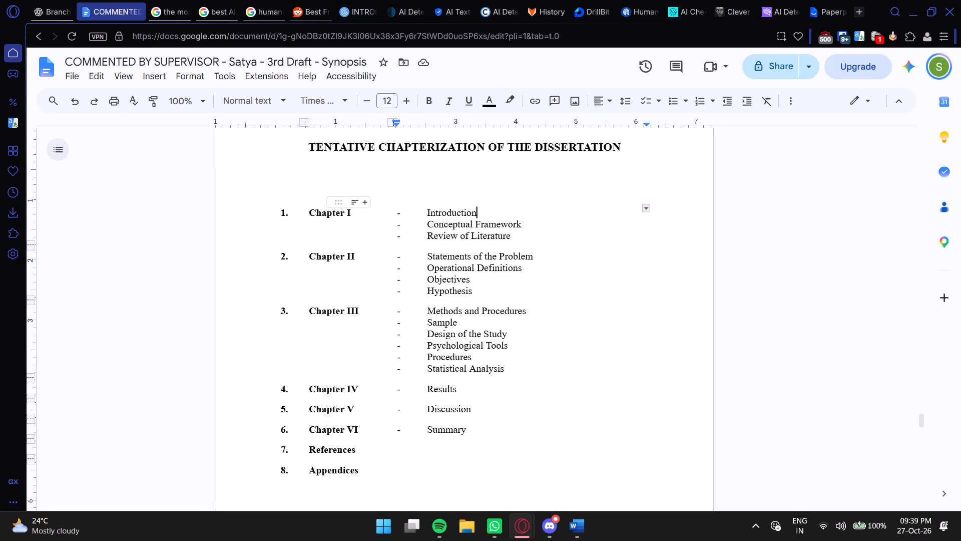
Distribute the chapterization table's rows evenly.
{"action": "right_click", "coordinate": [448, 223]}
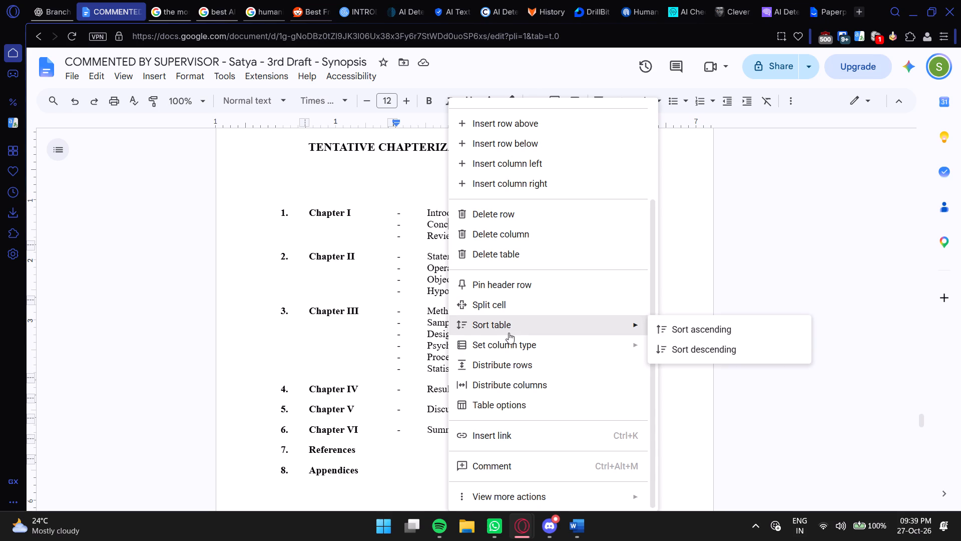
{"action": "left_click", "coordinate": [508, 362]}
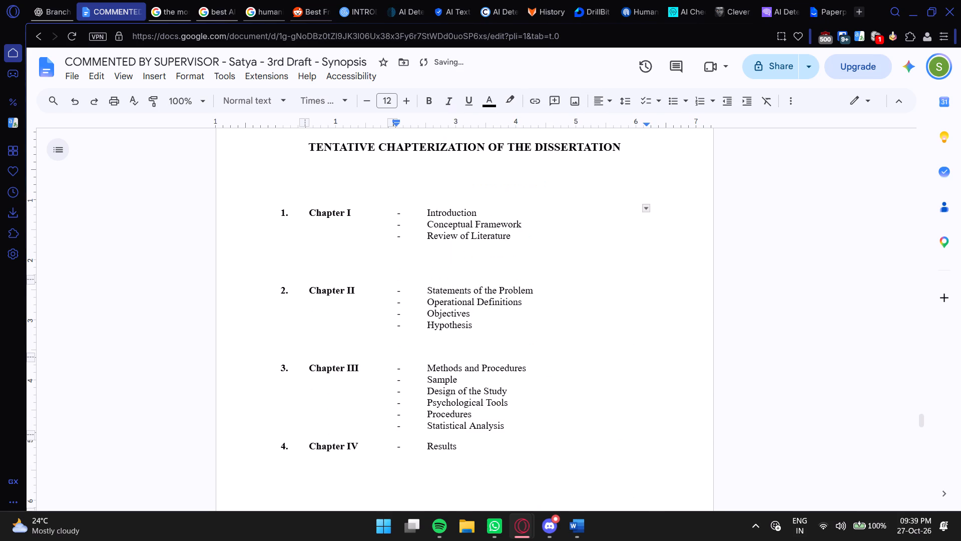
Examine how the evenly spaced chapterization rows, including References and Appendices, fall across the pages.
{"action": "scroll", "coordinate": [497, 354], "scroll_direction": "down", "scroll_amount": 7}
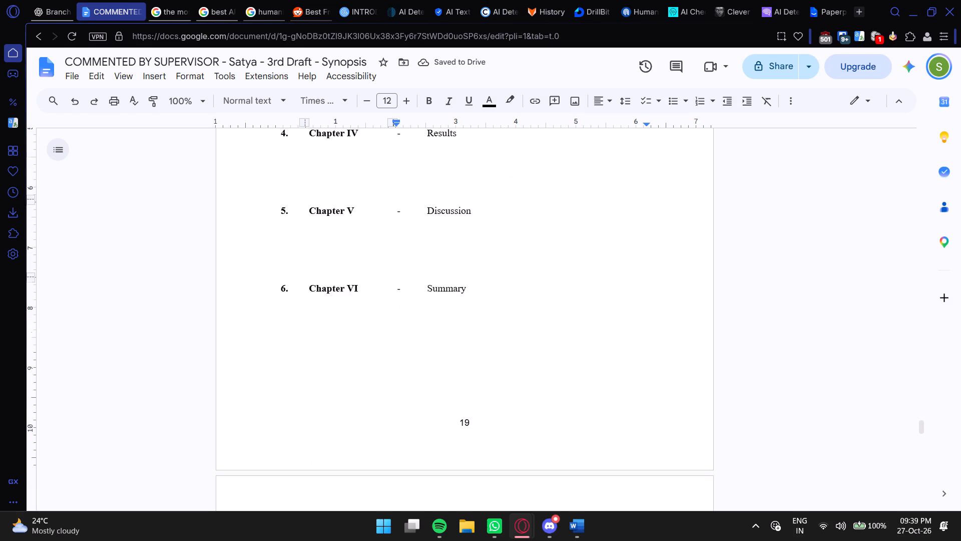
{"action": "scroll", "coordinate": [492, 357], "scroll_direction": "down", "scroll_amount": 2}
{"action": "left_click", "coordinate": [293, 353]}
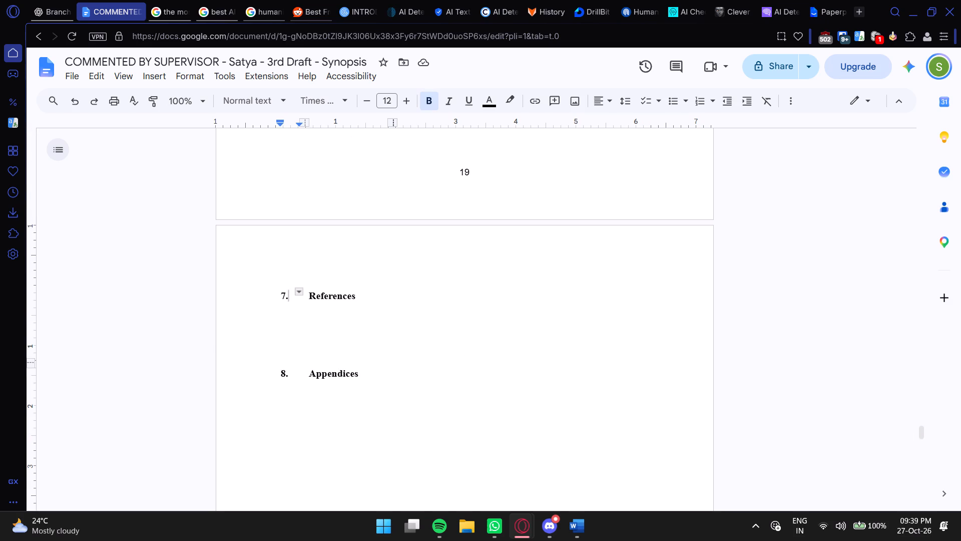
{"action": "left_click", "coordinate": [293, 355]}
{"action": "left_click", "coordinate": [295, 370]}
{"action": "left_click", "coordinate": [279, 361]}
{"action": "scroll", "coordinate": [328, 349], "scroll_direction": "up", "scroll_amount": 10}
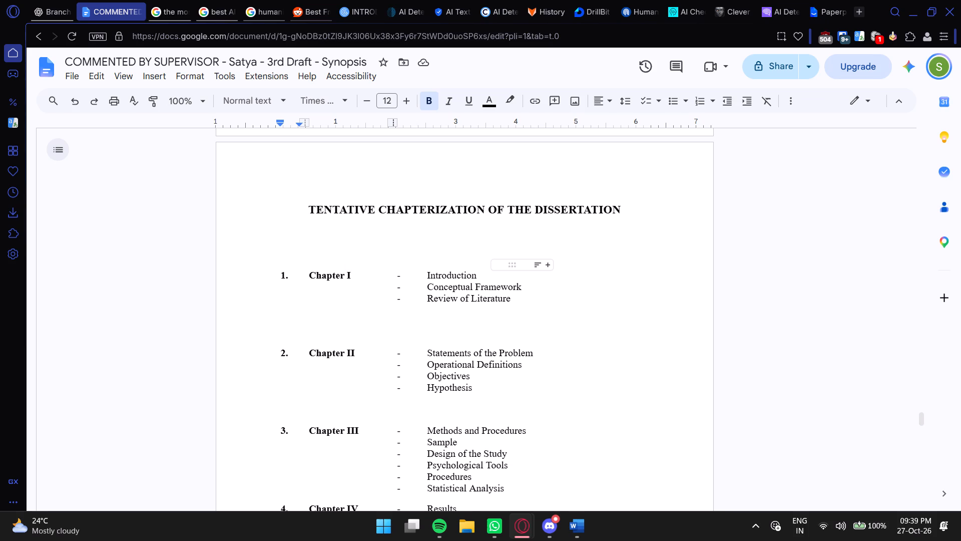
{"action": "left_click", "coordinate": [440, 327]}
{"action": "scroll", "coordinate": [440, 329], "scroll_direction": "down", "scroll_amount": 3}
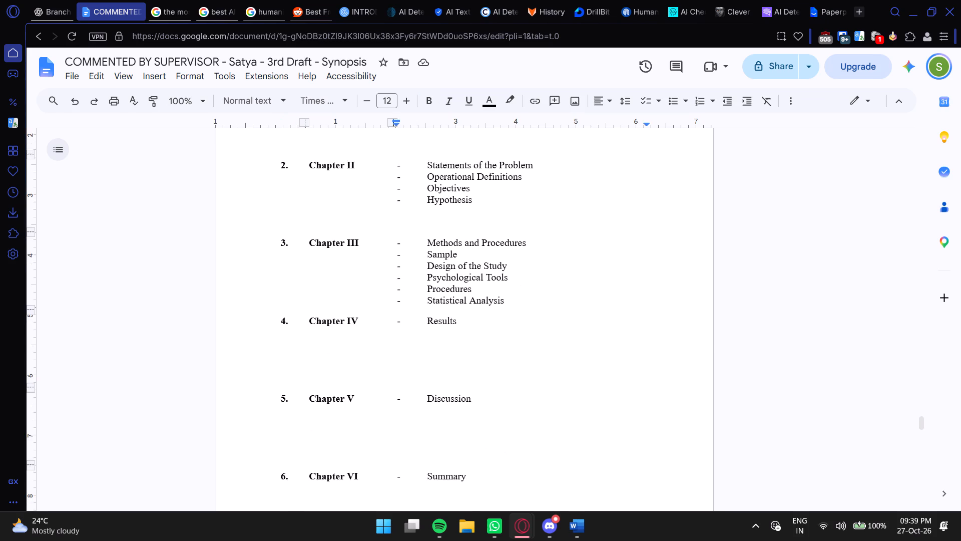
{"action": "scroll", "coordinate": [440, 327], "scroll_direction": "down", "scroll_amount": 4}
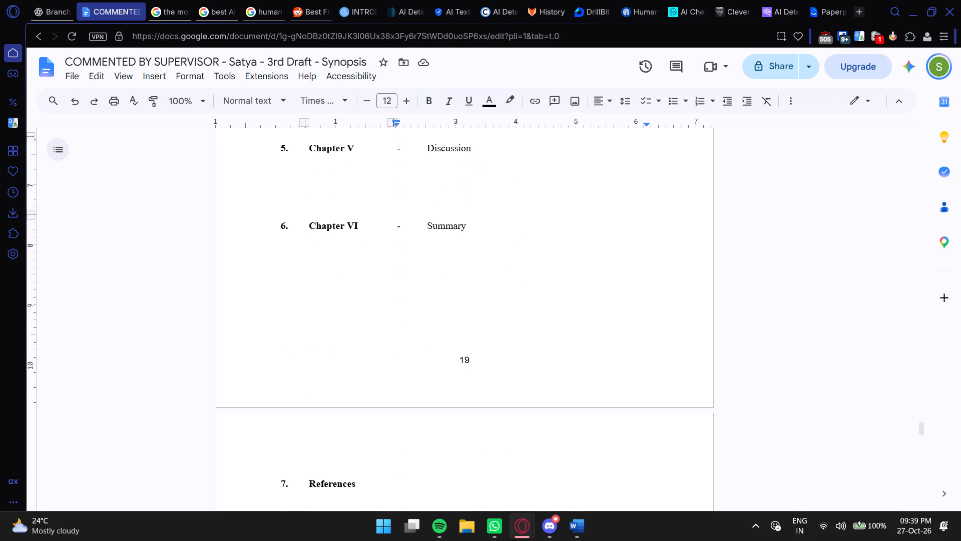
{"action": "scroll", "coordinate": [434, 320], "scroll_direction": "down", "scroll_amount": 3}
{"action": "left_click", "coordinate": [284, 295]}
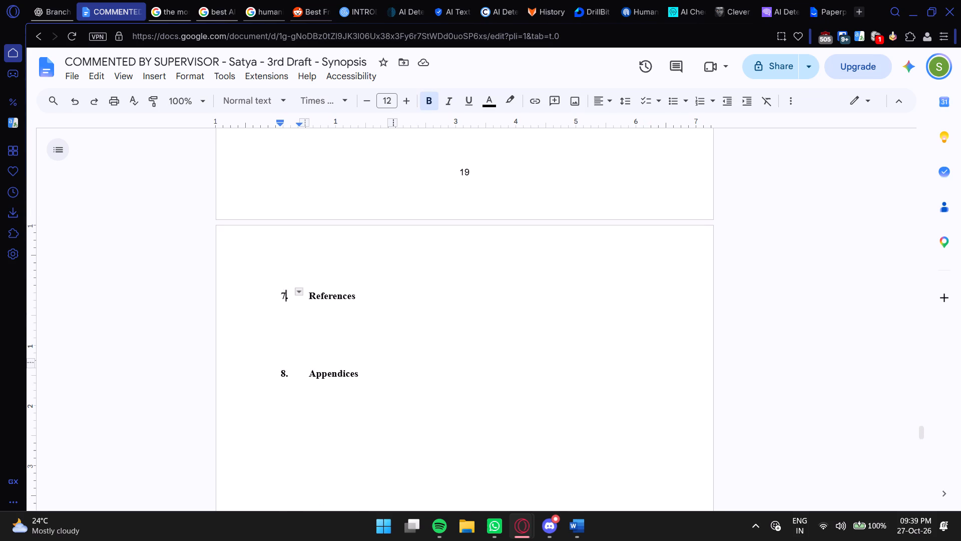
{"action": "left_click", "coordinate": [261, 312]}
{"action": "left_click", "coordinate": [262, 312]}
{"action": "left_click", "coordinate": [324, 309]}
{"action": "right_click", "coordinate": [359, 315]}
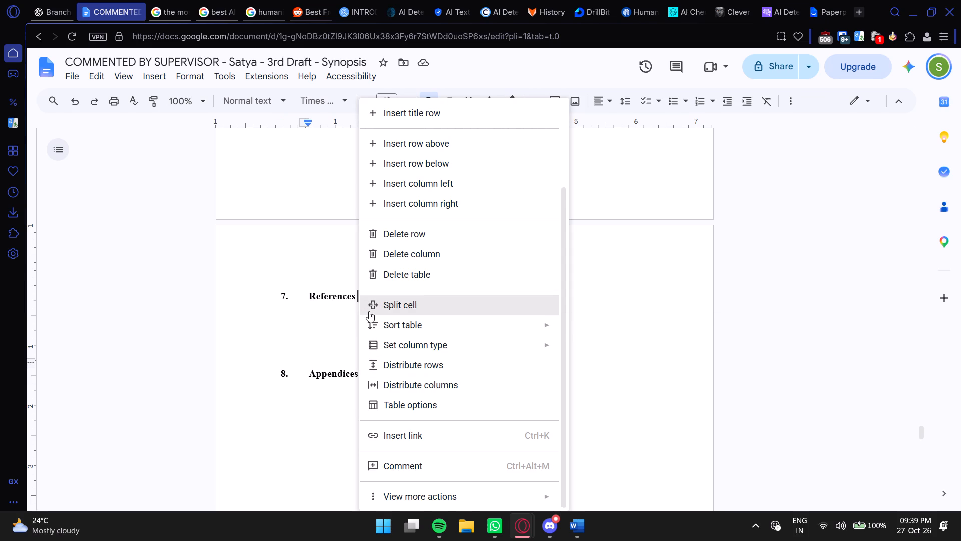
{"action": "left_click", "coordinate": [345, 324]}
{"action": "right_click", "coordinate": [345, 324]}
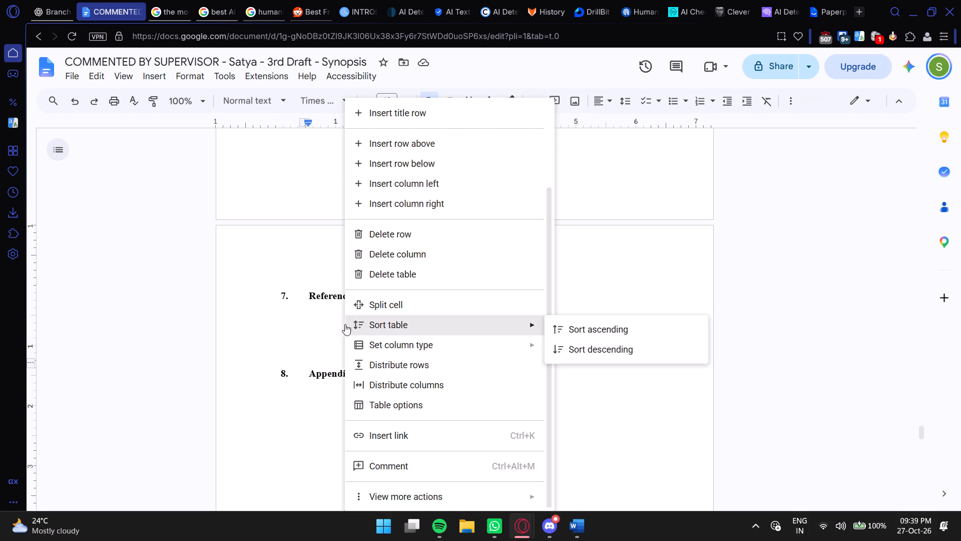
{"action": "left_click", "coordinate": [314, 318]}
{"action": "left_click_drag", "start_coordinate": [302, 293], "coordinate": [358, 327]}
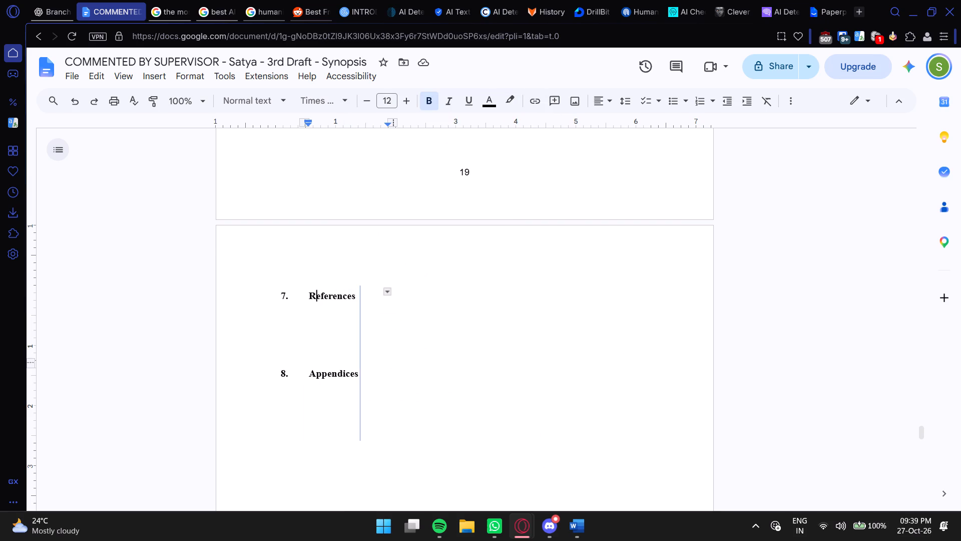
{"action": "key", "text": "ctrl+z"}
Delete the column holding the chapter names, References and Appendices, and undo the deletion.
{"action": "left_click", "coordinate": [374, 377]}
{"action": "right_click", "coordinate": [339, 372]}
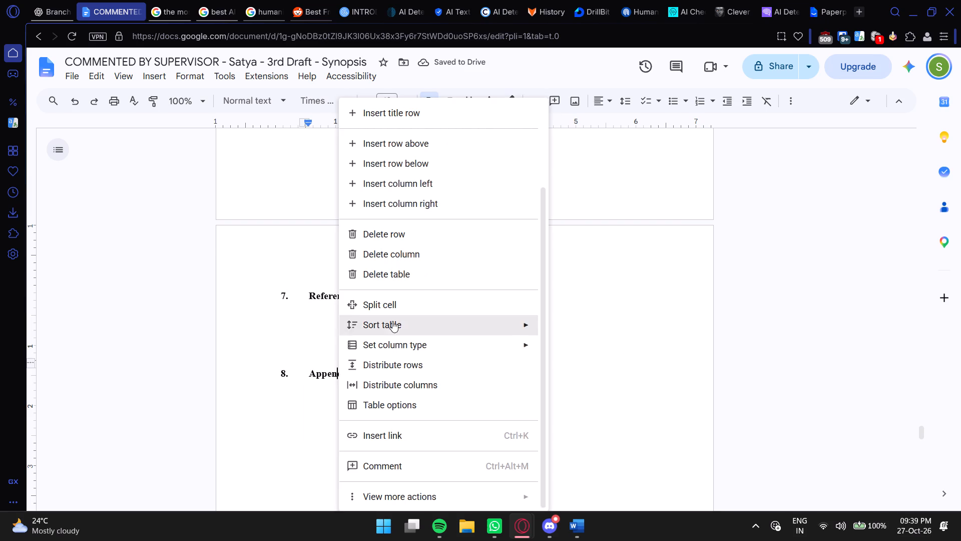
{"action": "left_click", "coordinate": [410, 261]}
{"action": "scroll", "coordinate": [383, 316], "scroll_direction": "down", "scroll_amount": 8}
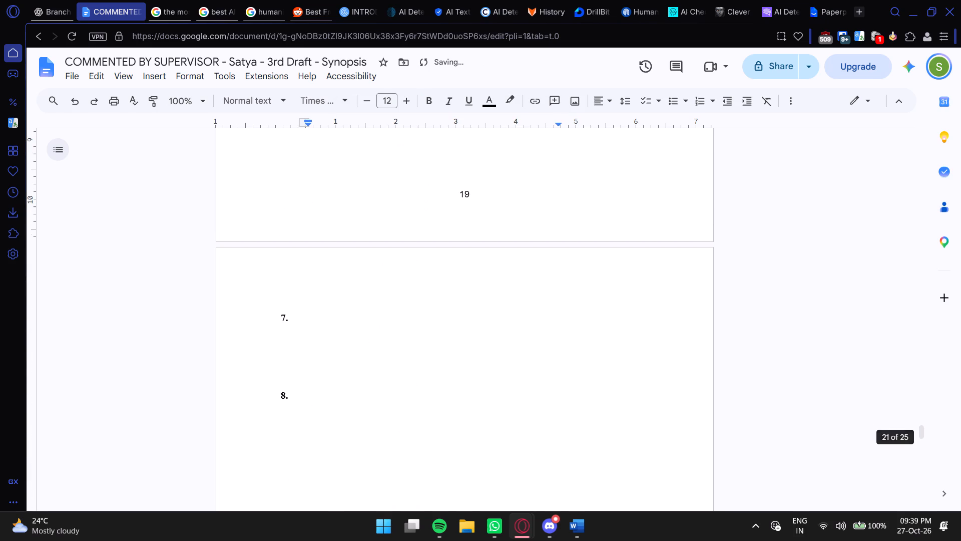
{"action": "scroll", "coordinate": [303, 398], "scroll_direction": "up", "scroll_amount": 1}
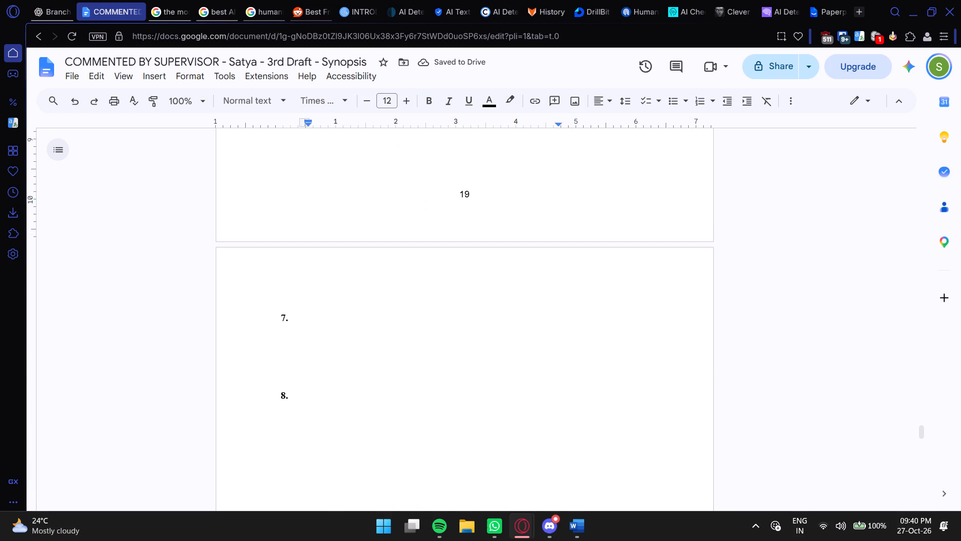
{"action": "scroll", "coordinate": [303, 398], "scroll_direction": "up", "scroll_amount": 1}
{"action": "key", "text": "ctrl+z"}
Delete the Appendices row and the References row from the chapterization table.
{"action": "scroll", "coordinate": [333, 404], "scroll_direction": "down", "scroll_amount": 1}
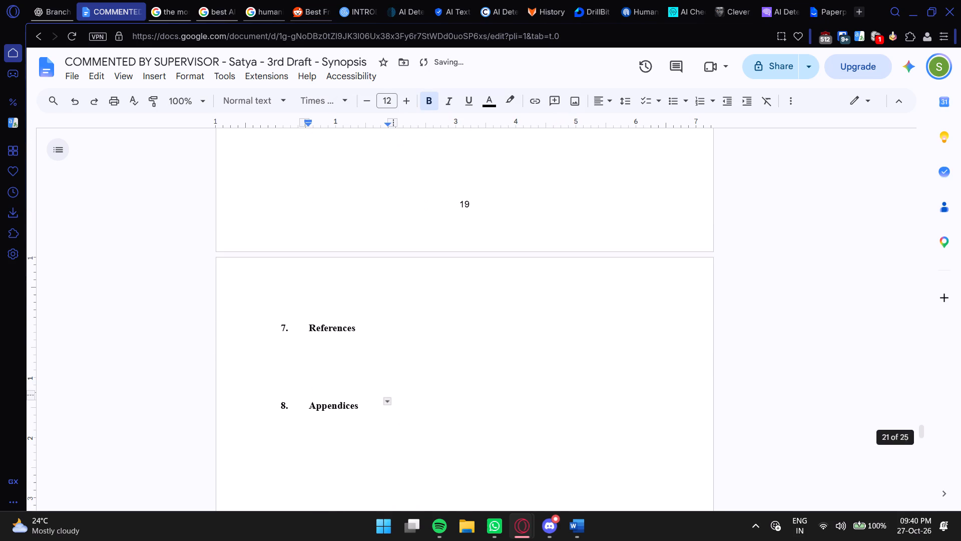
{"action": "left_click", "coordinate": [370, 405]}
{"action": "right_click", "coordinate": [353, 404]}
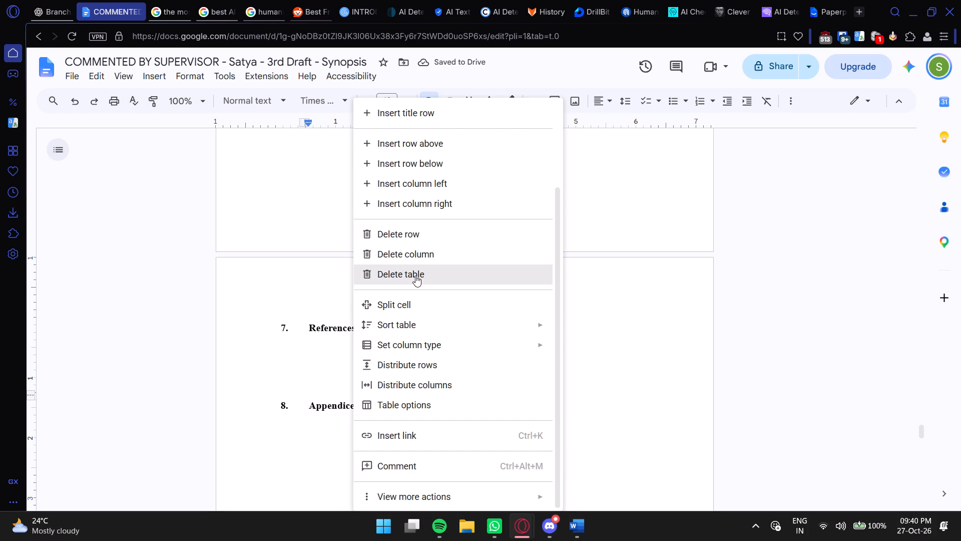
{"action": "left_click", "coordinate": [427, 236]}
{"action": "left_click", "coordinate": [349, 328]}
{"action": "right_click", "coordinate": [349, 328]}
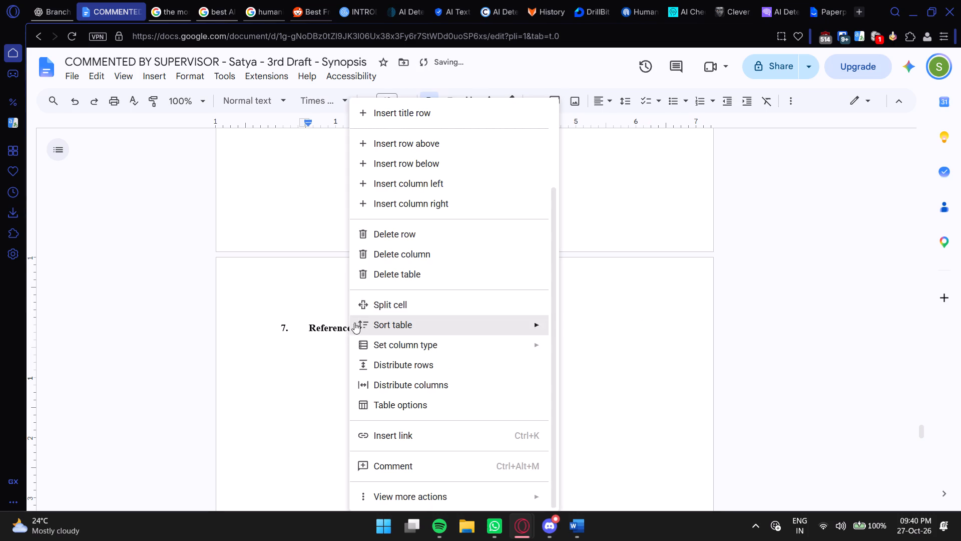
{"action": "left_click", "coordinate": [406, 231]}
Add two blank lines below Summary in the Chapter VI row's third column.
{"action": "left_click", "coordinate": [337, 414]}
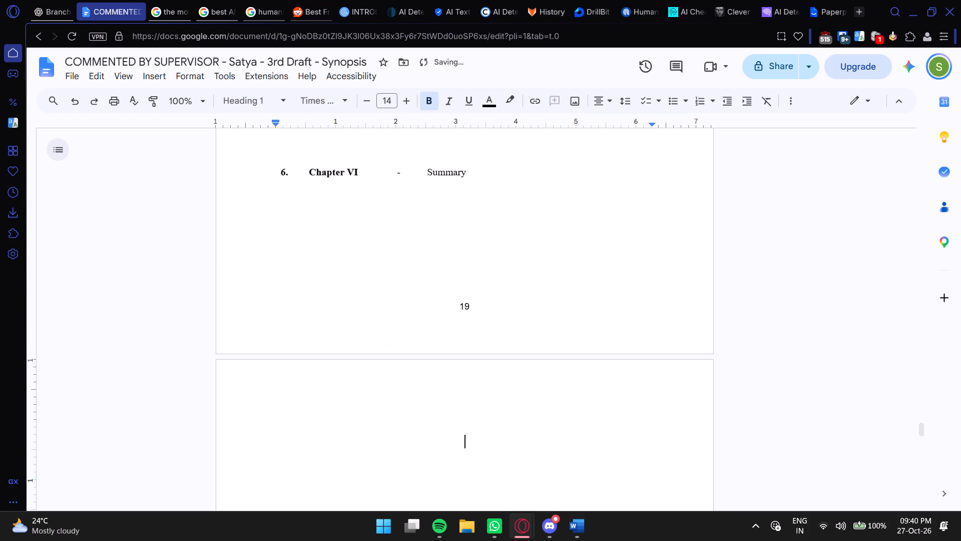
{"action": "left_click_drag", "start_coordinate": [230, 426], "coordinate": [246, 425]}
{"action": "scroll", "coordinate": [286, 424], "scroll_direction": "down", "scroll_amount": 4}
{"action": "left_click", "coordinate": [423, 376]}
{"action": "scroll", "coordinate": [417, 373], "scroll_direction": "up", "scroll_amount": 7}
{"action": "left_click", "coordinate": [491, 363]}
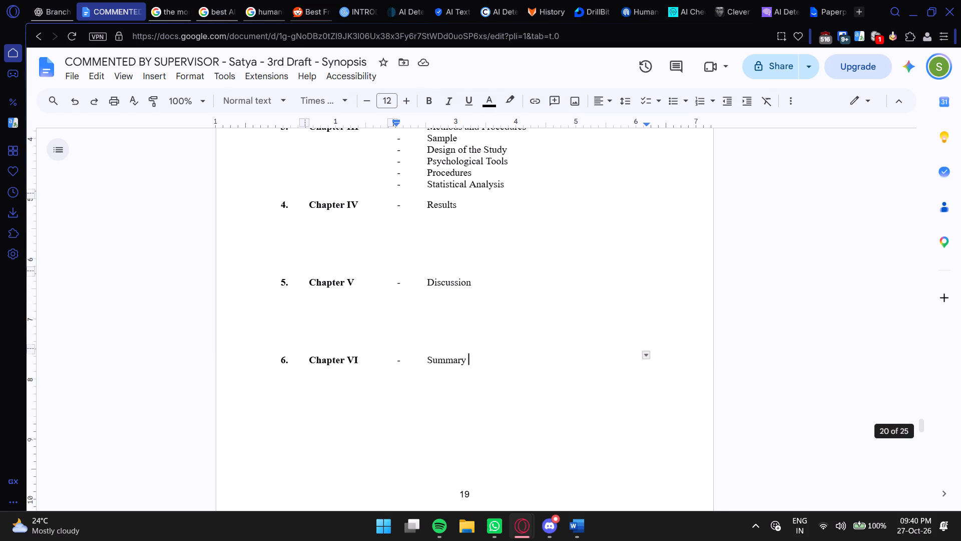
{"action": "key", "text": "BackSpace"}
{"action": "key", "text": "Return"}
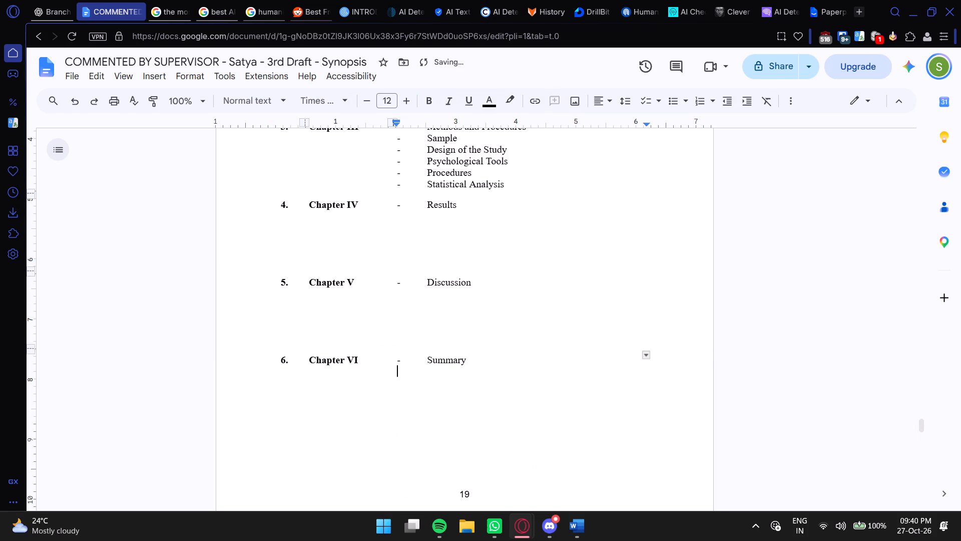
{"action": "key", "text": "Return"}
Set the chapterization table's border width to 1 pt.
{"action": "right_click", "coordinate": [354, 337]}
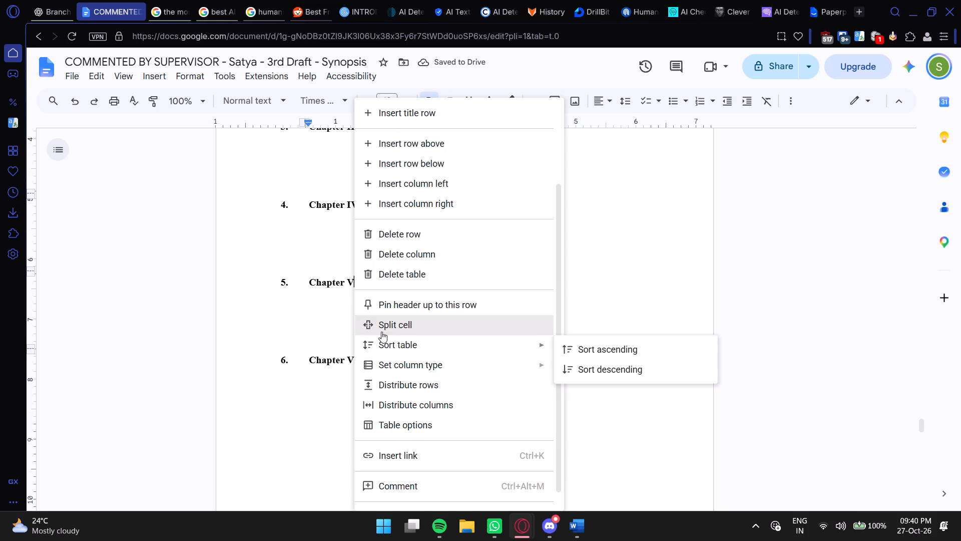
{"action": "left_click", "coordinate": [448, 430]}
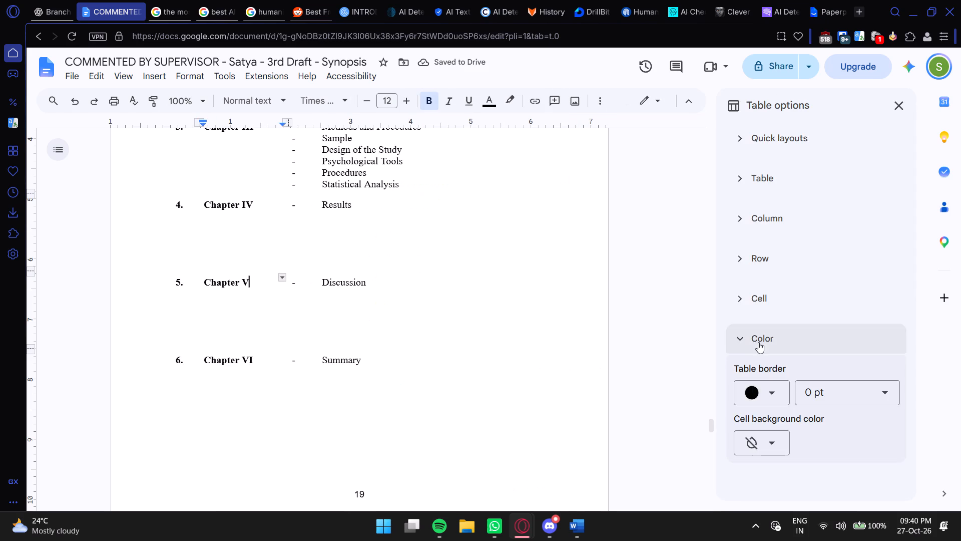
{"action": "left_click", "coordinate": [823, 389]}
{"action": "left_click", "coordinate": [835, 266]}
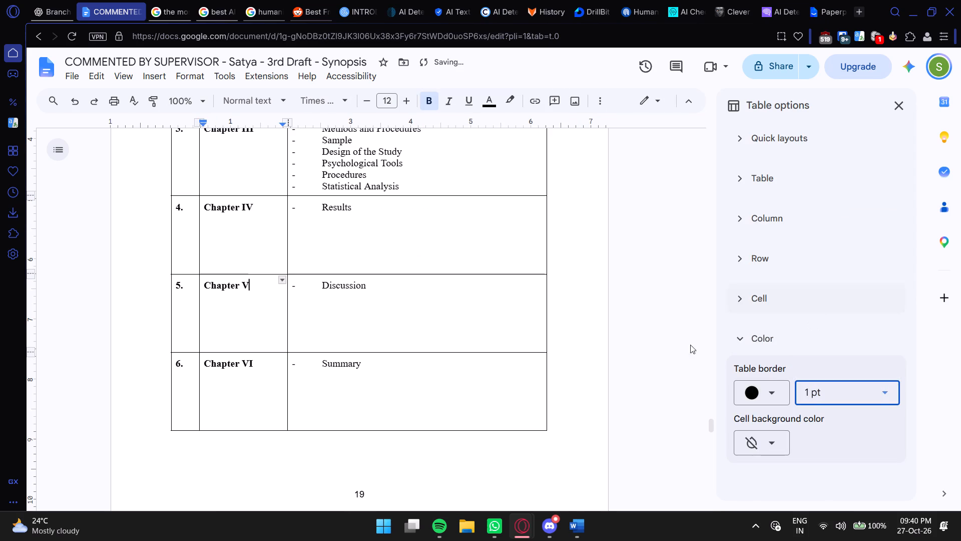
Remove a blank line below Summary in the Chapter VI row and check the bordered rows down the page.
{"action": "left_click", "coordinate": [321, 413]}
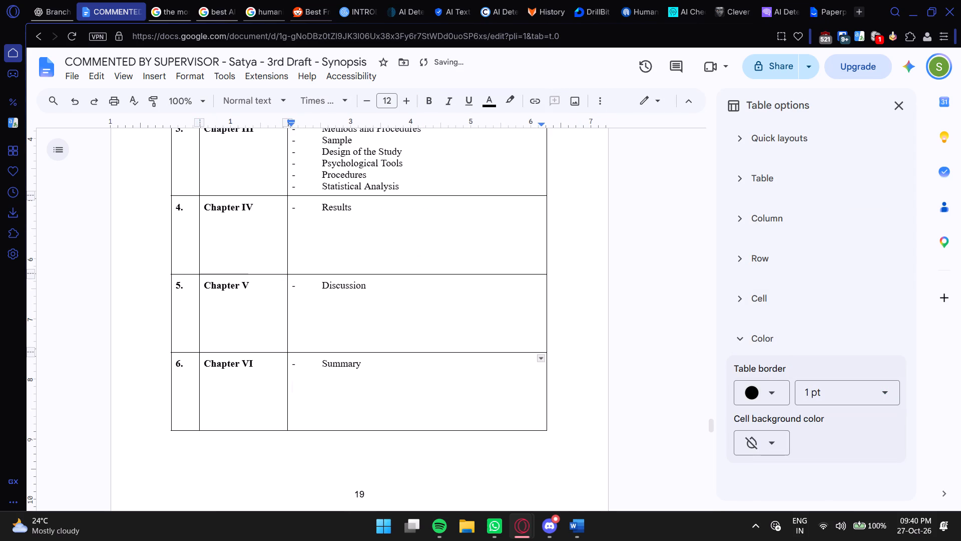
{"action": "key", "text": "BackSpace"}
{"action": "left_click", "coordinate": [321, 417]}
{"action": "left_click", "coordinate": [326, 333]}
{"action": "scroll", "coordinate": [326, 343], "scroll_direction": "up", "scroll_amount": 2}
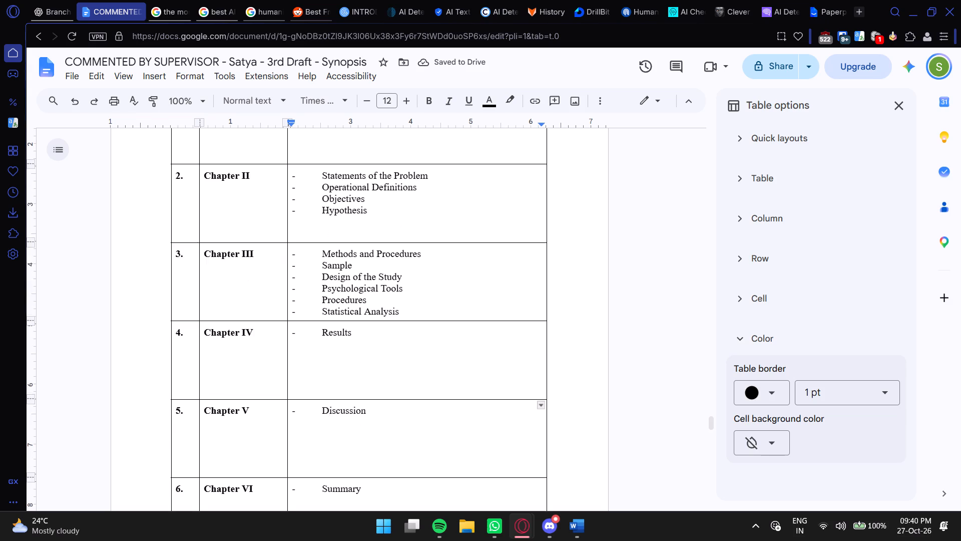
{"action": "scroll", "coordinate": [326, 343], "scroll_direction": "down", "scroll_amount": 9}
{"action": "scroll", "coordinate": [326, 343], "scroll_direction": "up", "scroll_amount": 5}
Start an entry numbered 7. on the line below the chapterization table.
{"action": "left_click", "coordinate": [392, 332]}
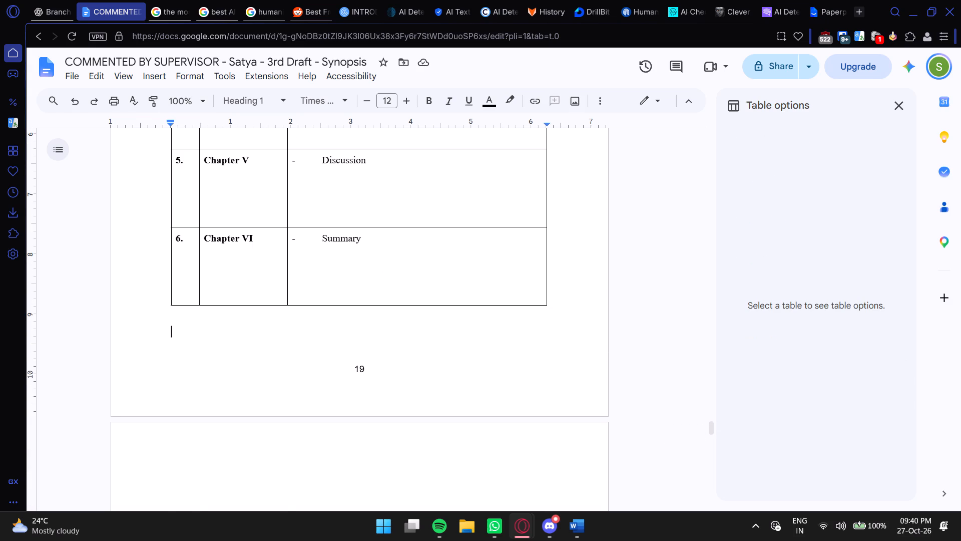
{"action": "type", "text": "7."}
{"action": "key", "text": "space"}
Undo the recent chapterization table edits back to the borderless eight-row version with compact rows.
{"action": "key", "text": "ctrl+z"}
{"action": "key", "text": "ctrl+z"}
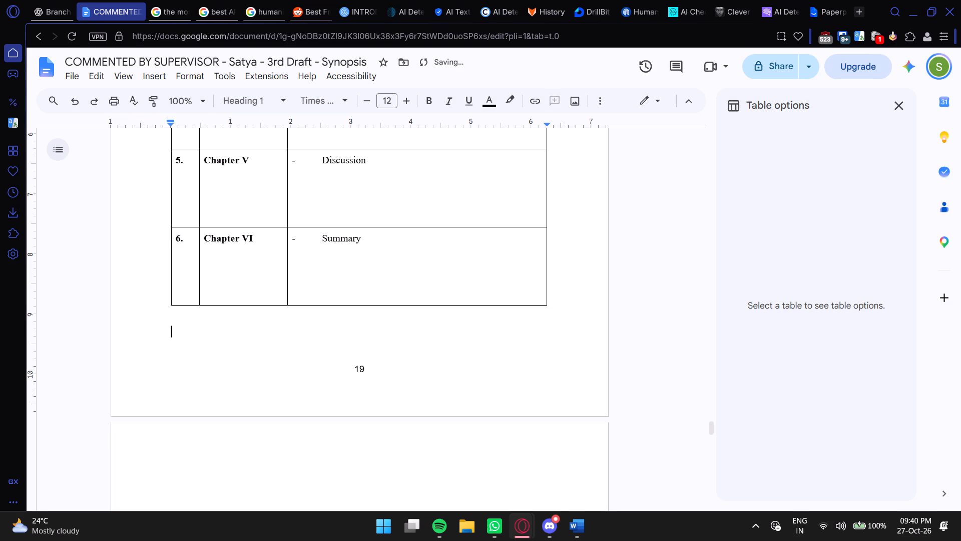
{"action": "key", "text": "ctrl+z"}
{"action": "key", "text": "ctrl+z"}
{"action": "key", "text": "ctrl+z"}
{"action": "key", "text": "ctrl+z"}
{"action": "key", "text": "ctrl+z"}
{"action": "key", "text": "ctrl+z"}
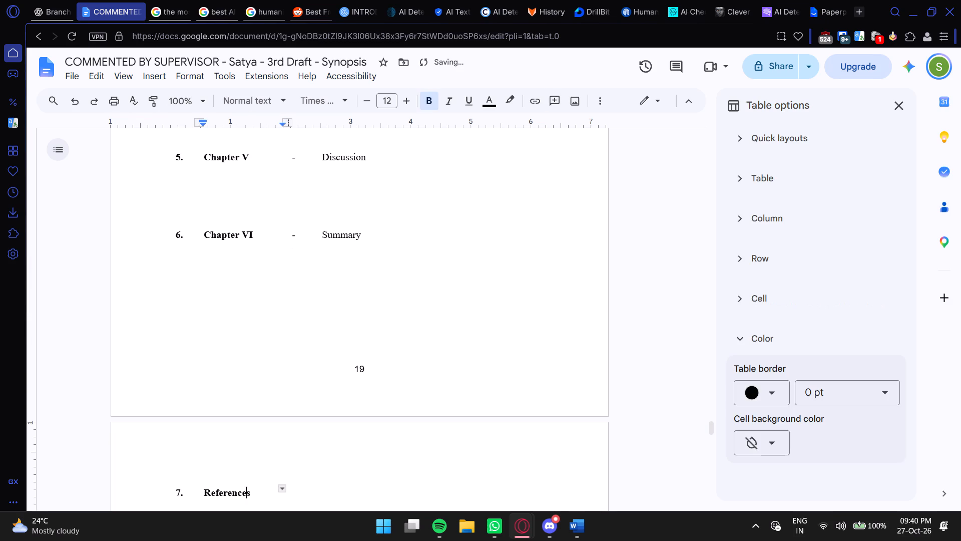
{"action": "key", "text": "ctrl+z"}
{"action": "key", "text": "ctrl+z"}
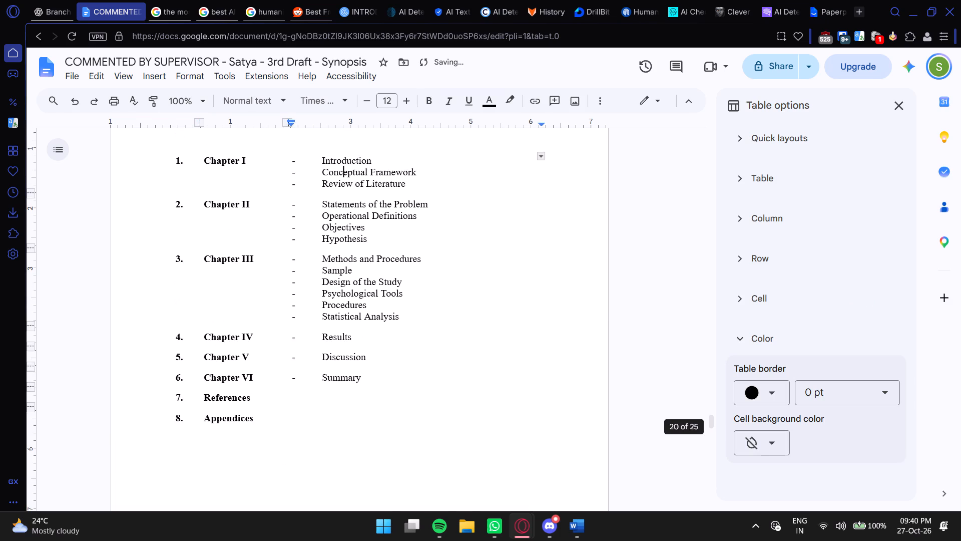
Set the chapterization table's border width to 1 pt.
{"action": "scroll", "coordinate": [294, 343], "scroll_direction": "up", "scroll_amount": 1}
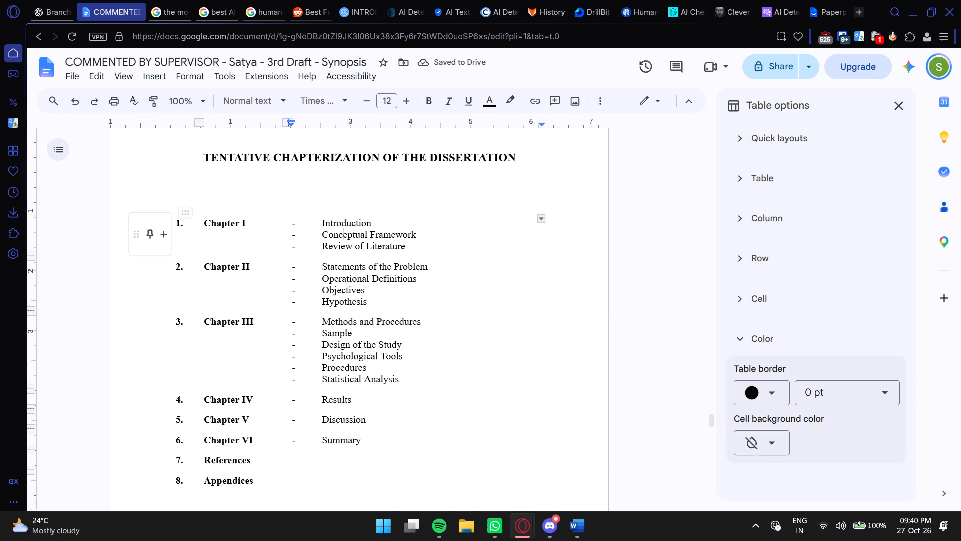
{"action": "left_click", "coordinate": [181, 234]}
{"action": "left_click", "coordinate": [884, 392]}
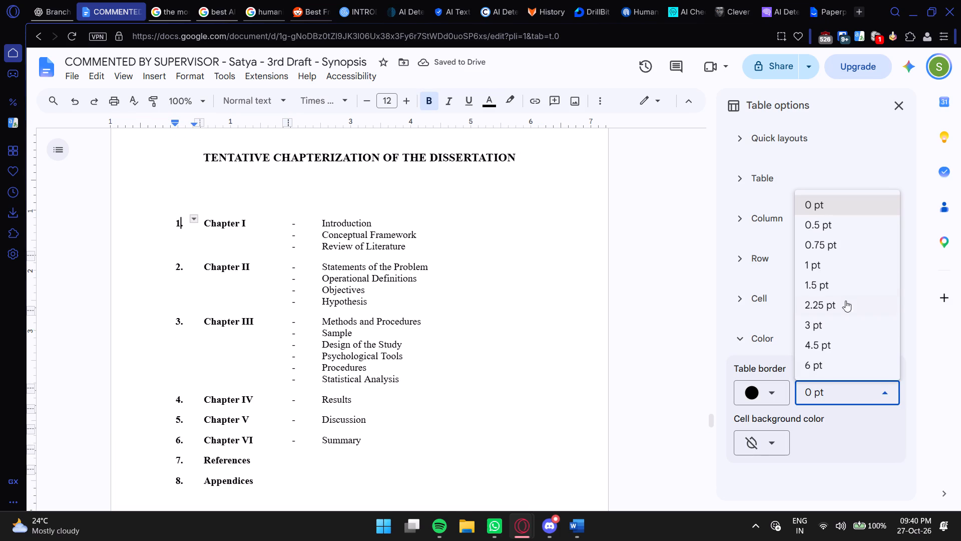
{"action": "left_click", "coordinate": [840, 265]}
{"action": "scroll", "coordinate": [384, 357], "scroll_direction": "down", "scroll_amount": 2}
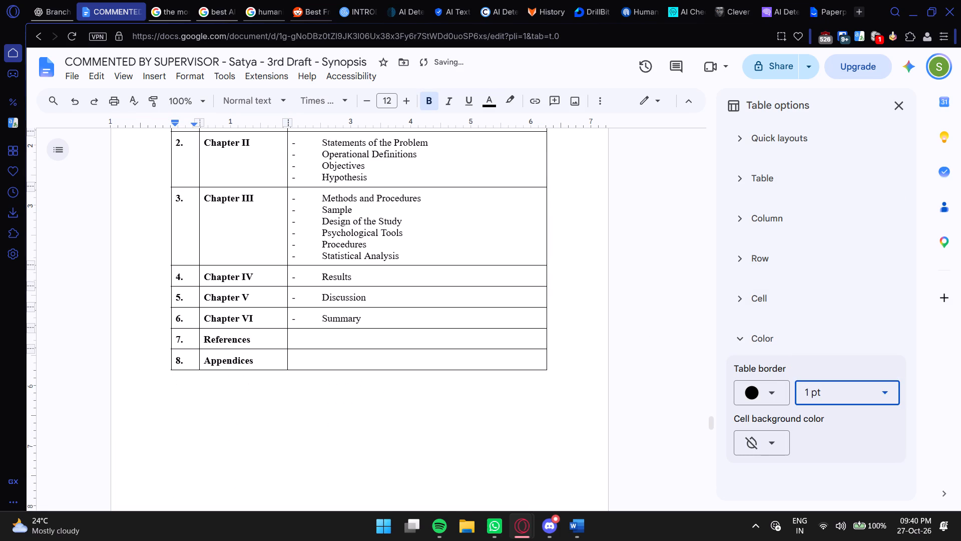
{"action": "left_click", "coordinate": [255, 332]}
{"action": "left_click", "coordinate": [377, 323]}
{"action": "scroll", "coordinate": [359, 322], "scroll_direction": "up", "scroll_amount": 1}
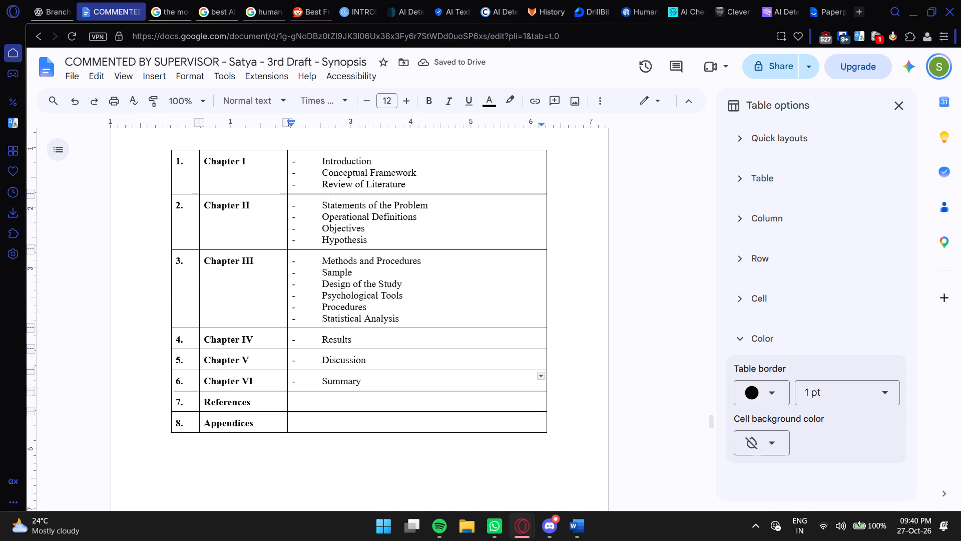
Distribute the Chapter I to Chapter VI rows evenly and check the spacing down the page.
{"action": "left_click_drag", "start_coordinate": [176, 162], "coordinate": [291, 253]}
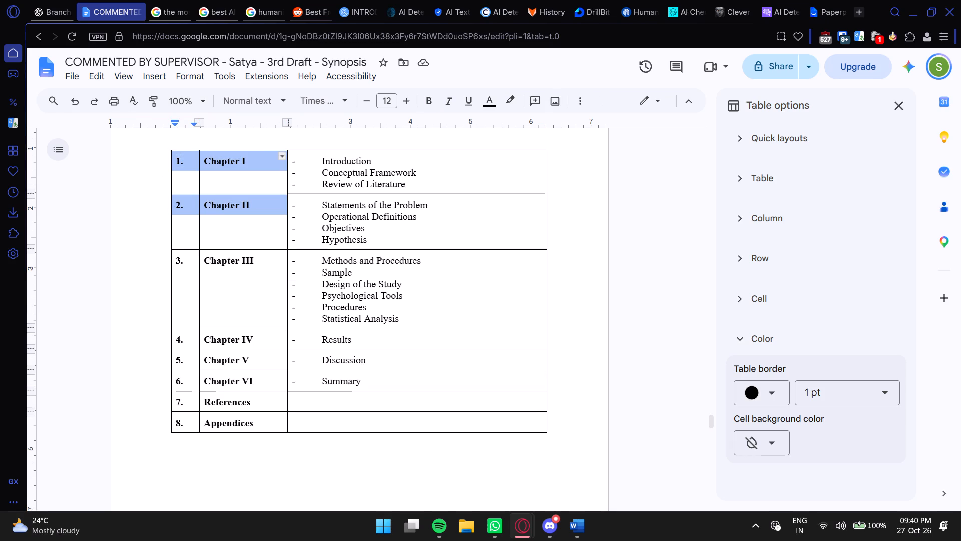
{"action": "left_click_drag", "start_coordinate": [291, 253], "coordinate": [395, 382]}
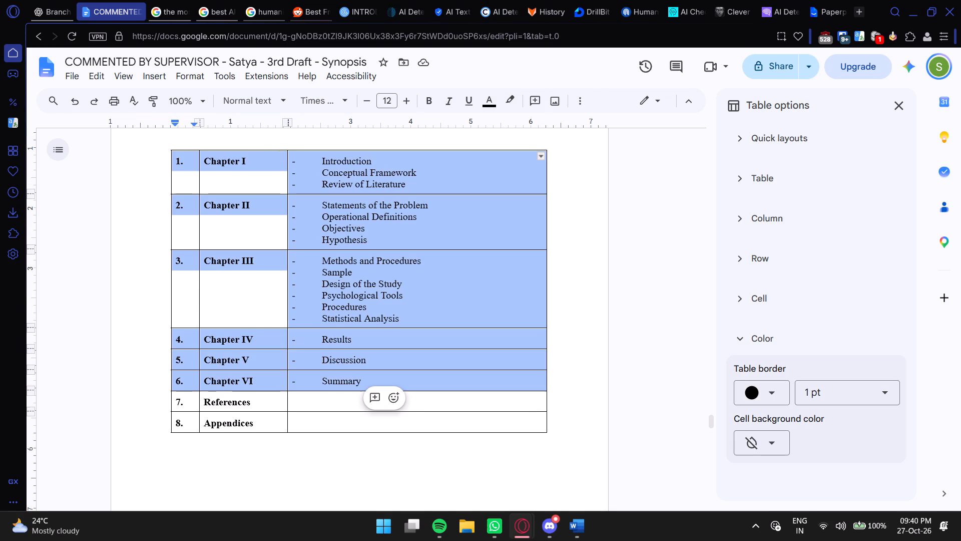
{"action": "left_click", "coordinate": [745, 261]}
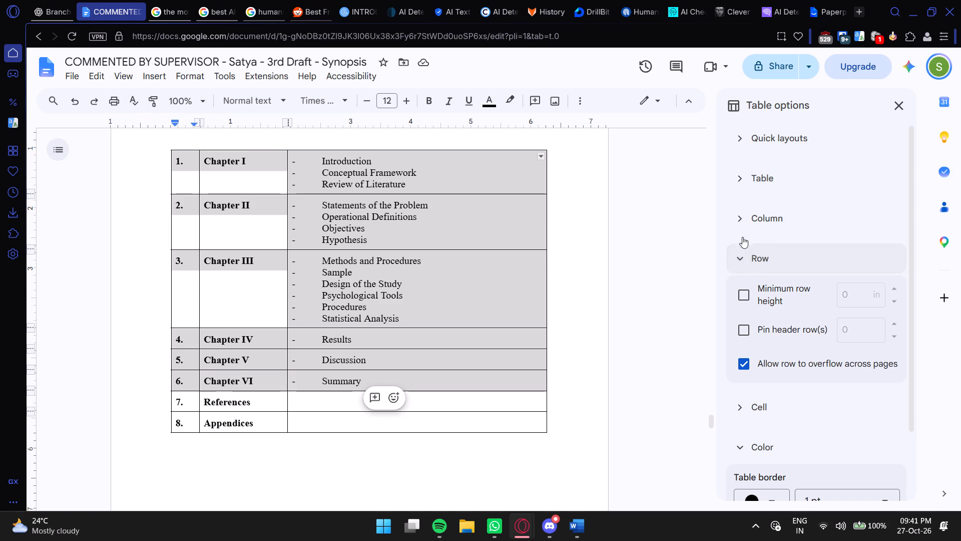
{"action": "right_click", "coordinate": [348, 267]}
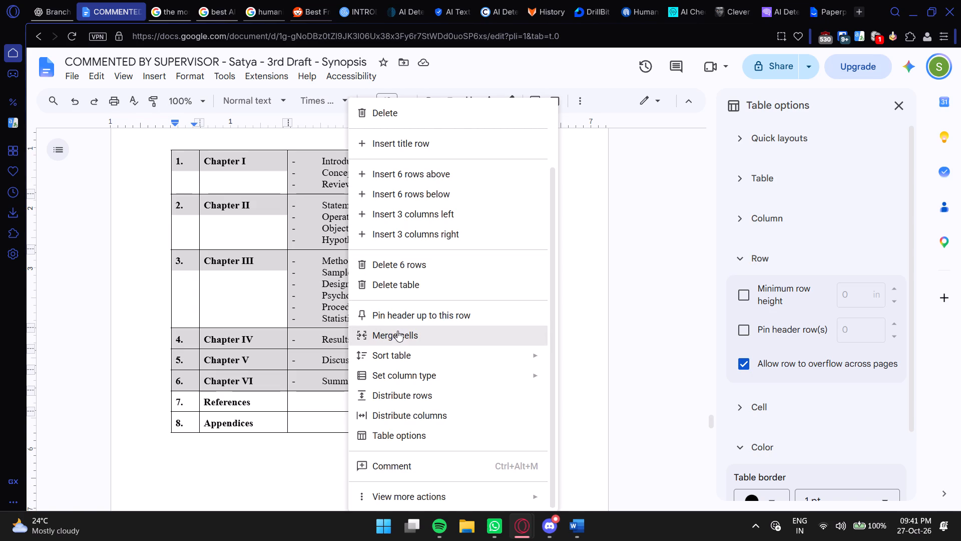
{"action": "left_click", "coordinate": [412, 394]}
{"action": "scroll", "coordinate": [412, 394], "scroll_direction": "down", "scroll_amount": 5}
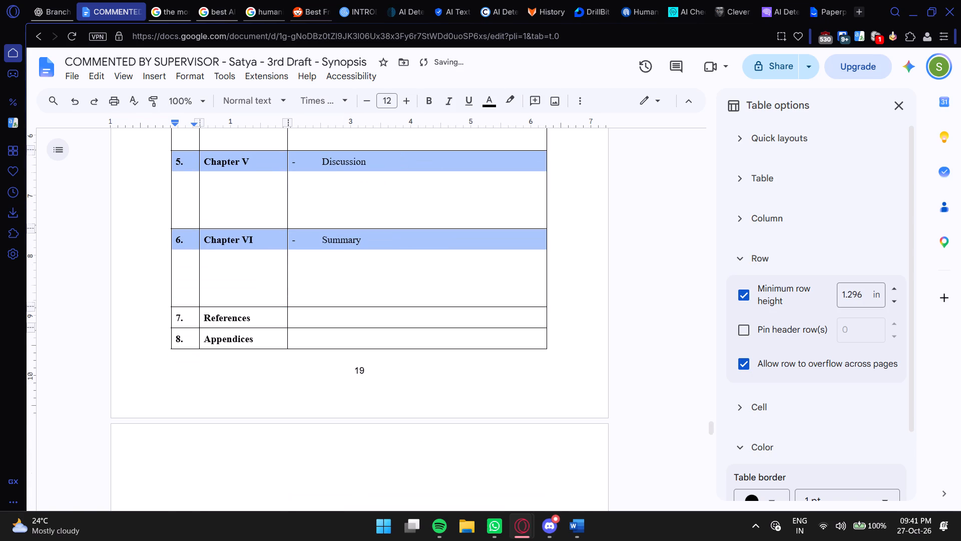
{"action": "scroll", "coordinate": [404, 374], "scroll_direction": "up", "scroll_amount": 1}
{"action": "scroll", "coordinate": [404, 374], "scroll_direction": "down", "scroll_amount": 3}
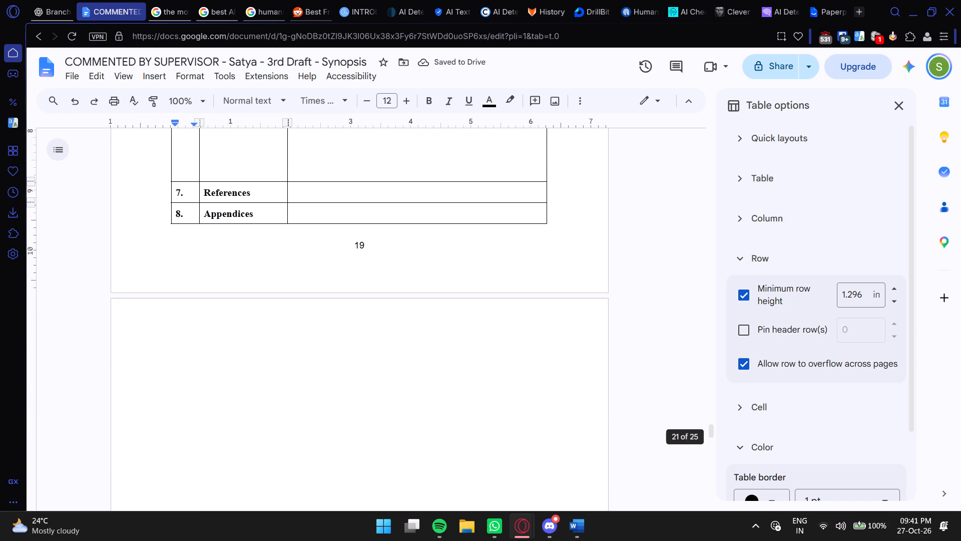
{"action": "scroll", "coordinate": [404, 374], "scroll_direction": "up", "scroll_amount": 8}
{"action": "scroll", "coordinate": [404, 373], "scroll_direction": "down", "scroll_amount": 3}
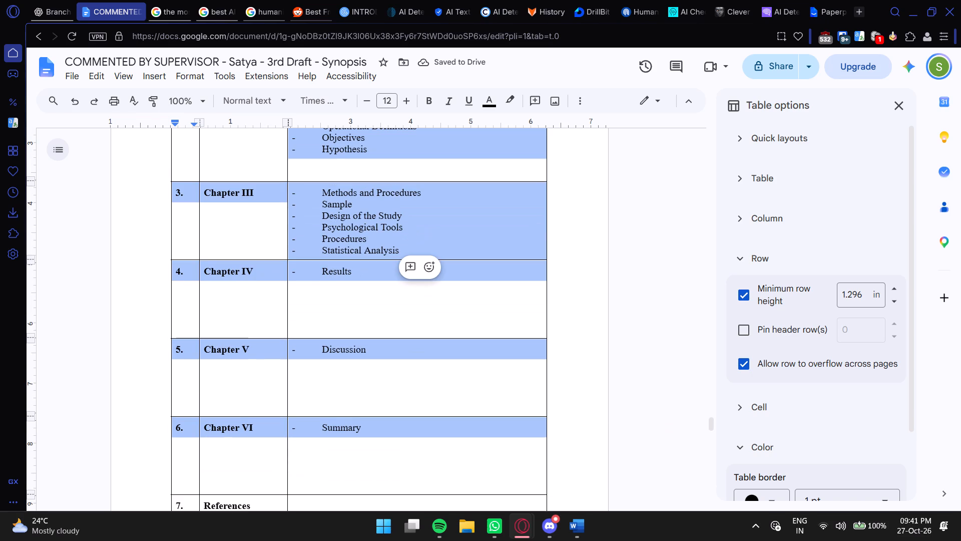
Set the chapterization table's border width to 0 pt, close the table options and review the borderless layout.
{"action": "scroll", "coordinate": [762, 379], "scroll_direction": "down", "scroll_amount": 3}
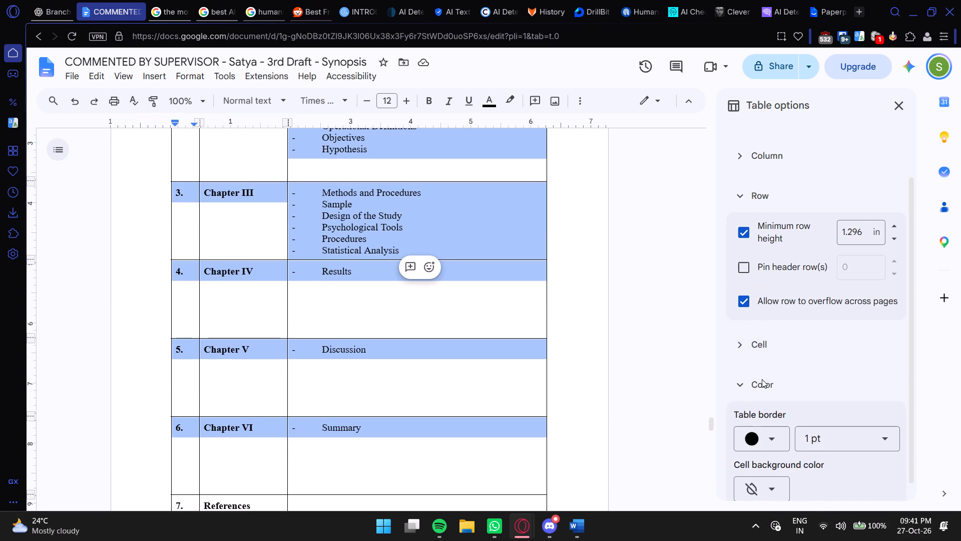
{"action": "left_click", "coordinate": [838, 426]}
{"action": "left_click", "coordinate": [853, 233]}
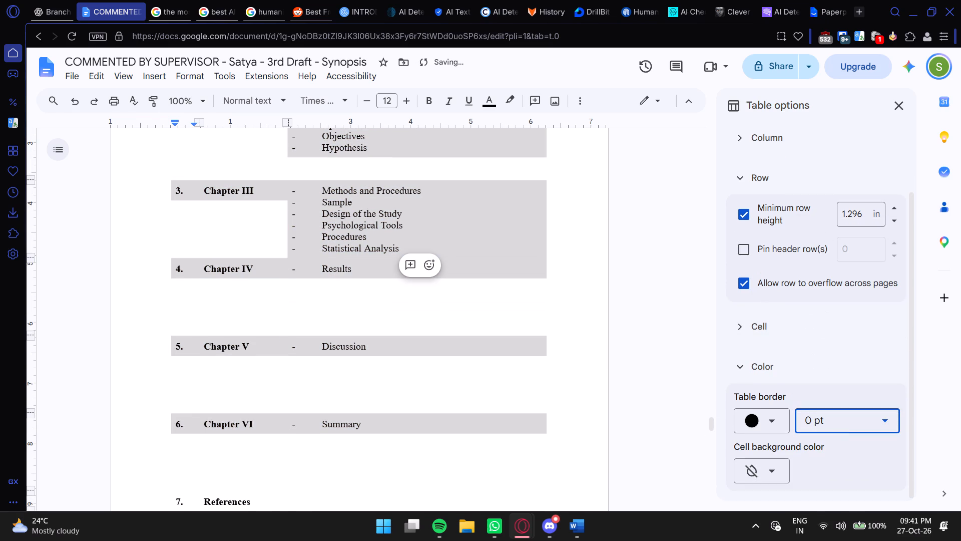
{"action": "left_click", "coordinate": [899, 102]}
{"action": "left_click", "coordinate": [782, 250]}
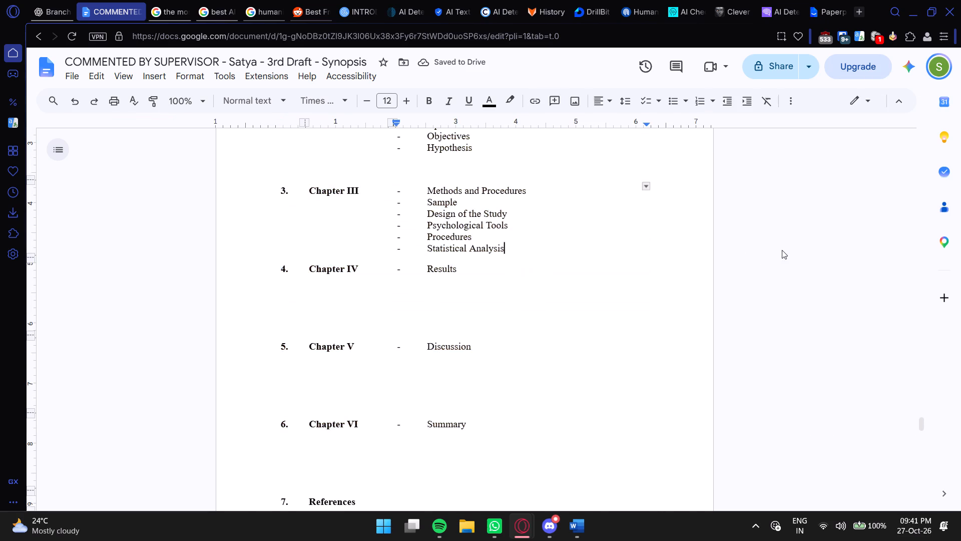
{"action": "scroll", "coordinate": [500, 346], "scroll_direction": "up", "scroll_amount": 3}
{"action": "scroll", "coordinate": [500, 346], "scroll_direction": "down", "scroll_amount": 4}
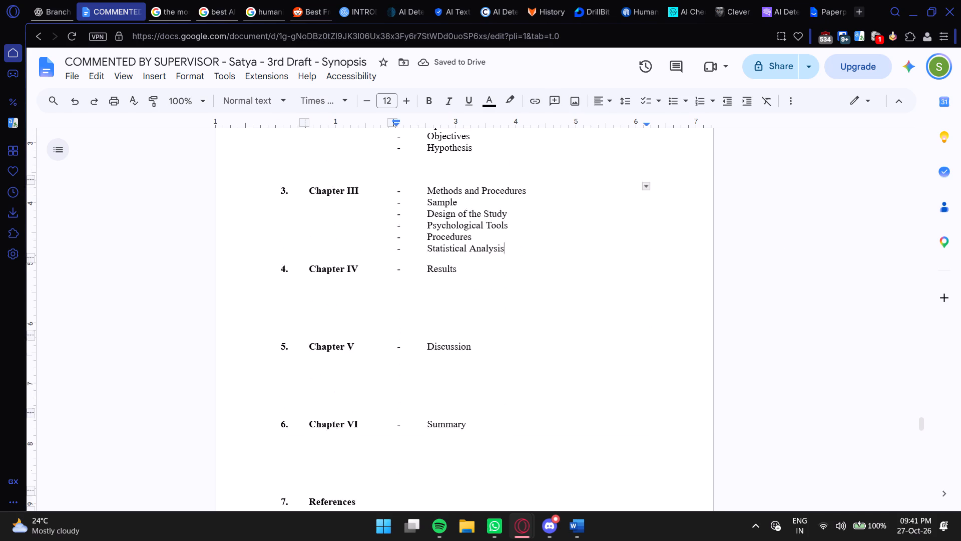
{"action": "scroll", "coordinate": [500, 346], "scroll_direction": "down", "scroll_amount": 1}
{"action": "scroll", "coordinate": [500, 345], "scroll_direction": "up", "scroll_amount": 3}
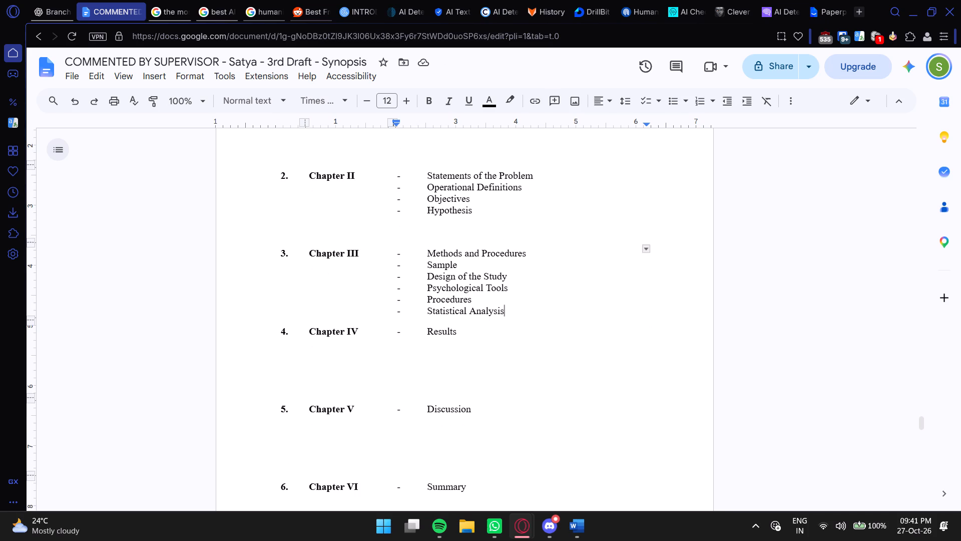
Open the sample synopsis from the desktop in Word, examine its Tentative Chapterization layout and close it.
{"action": "left_click", "coordinate": [578, 524]}
{"action": "left_click", "coordinate": [578, 524]}
{"action": "left_click", "coordinate": [915, 10]}
{"action": "left_click_drag", "start_coordinate": [729, 266], "coordinate": [761, 302]}
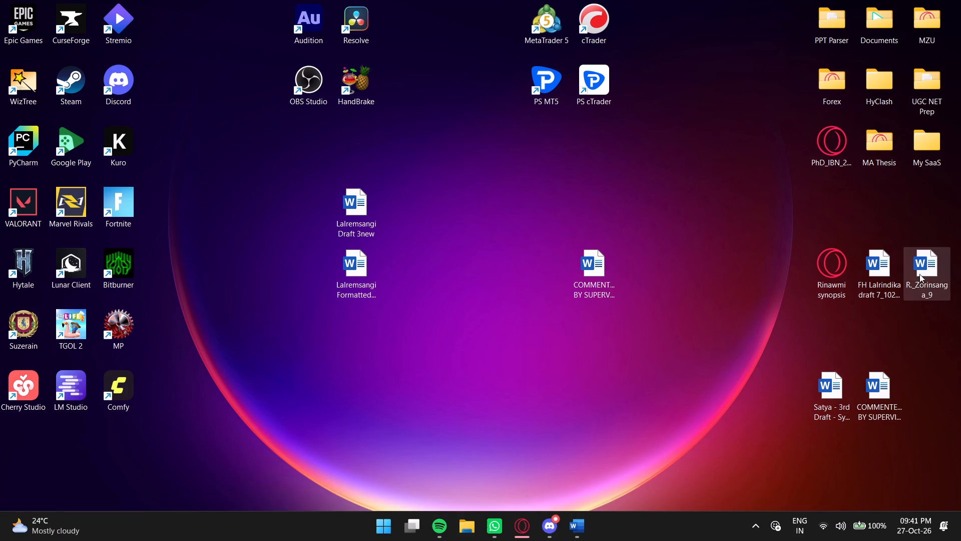
{"action": "double_click", "coordinate": [925, 259]}
{"action": "left_click_drag", "start_coordinate": [957, 124], "coordinate": [945, 421]}
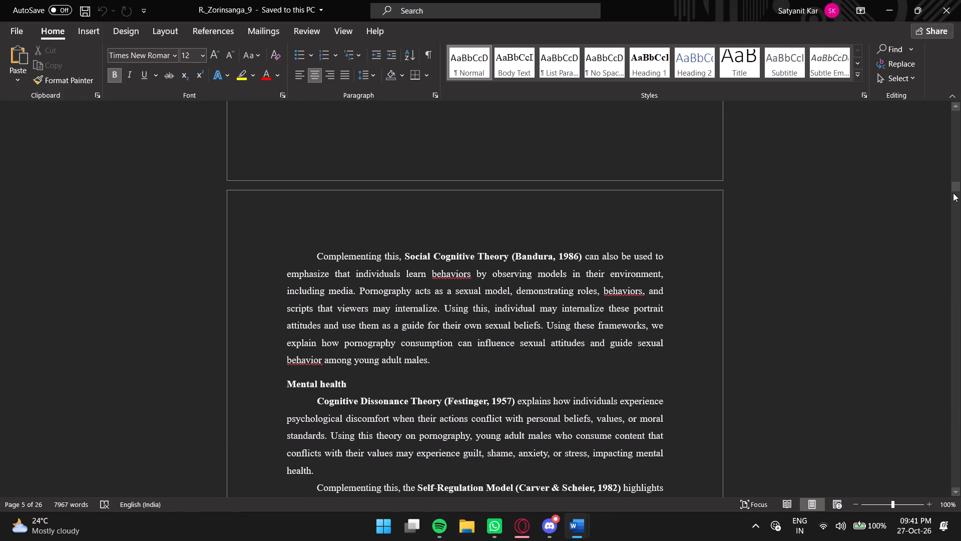
{"action": "left_click_drag", "start_coordinate": [952, 186], "coordinate": [955, 400]}
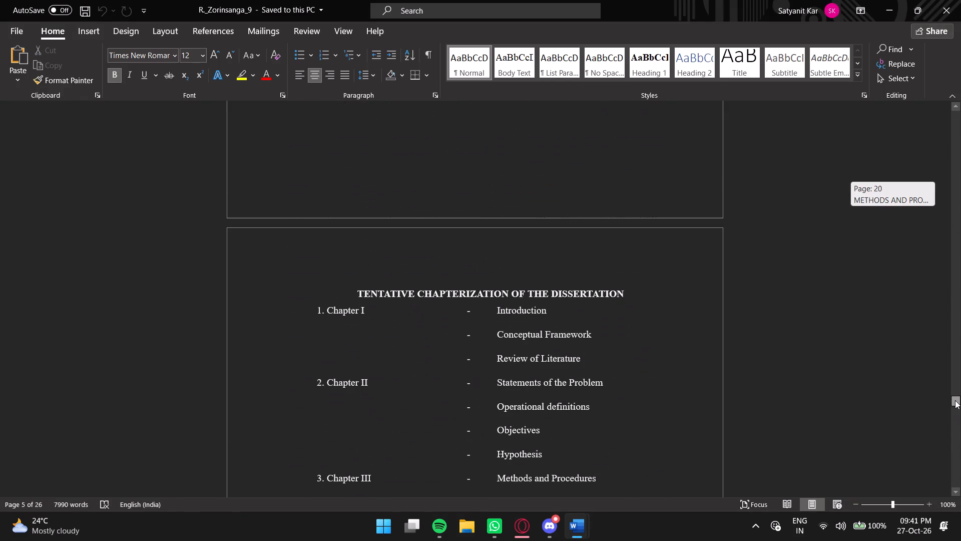
{"action": "left_click_drag", "start_coordinate": [955, 400], "coordinate": [956, 408]}
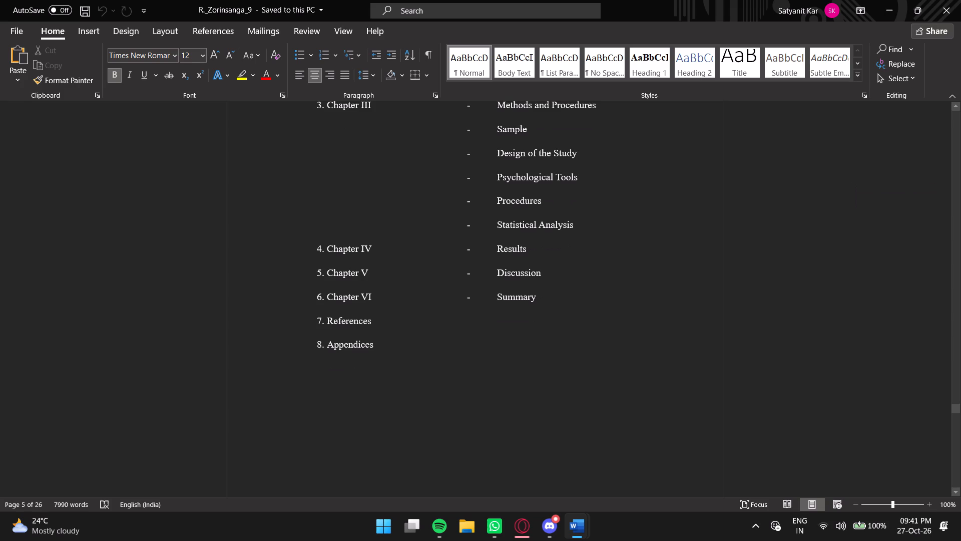
{"action": "scroll", "coordinate": [465, 327], "scroll_direction": "up", "scroll_amount": 6}
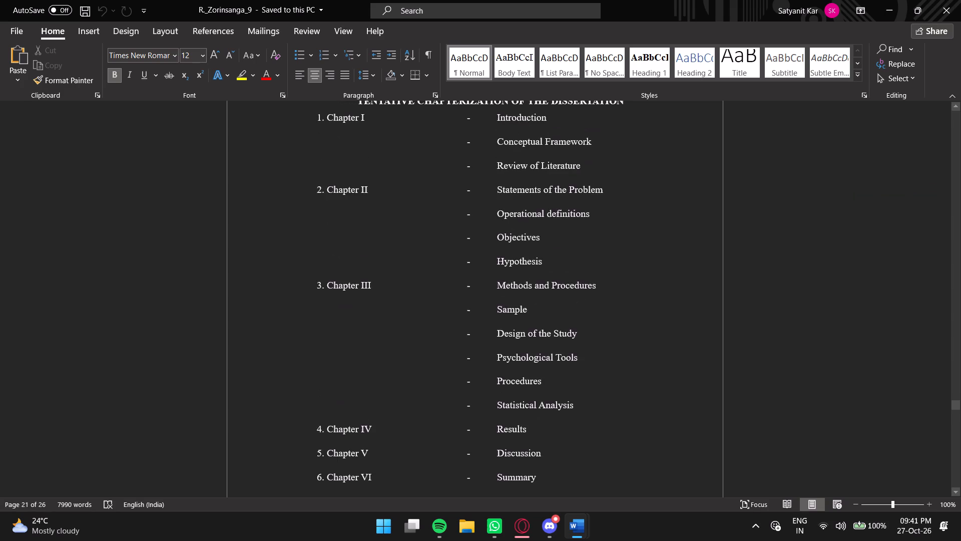
{"action": "scroll", "coordinate": [564, 260], "scroll_direction": "up", "scroll_amount": 1}
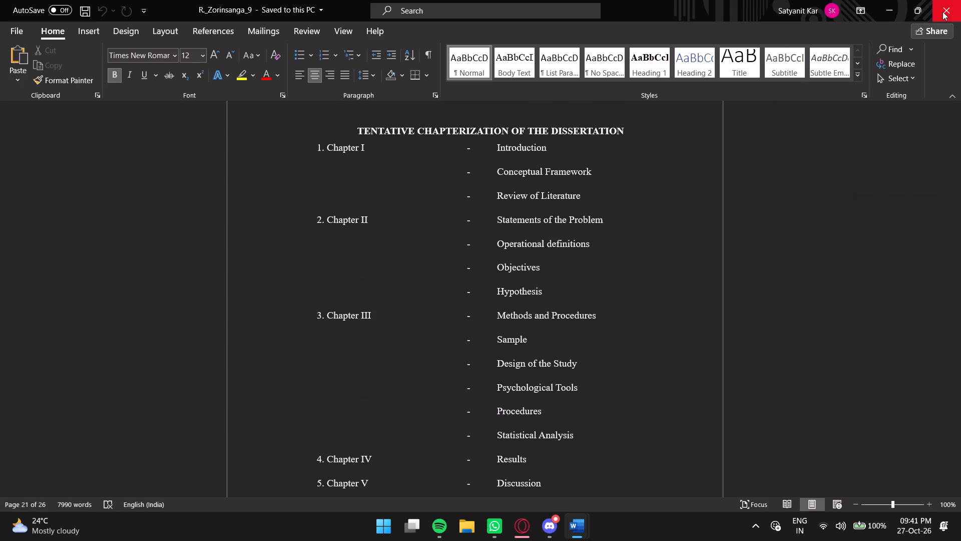
{"action": "left_click", "coordinate": [942, 12]}
Check the supervisor's comments on the Tentative Chapterization page of the commented Word draft and return to the Google Docs draft.
{"action": "scroll", "coordinate": [397, 268], "scroll_direction": "up", "scroll_amount": 3}
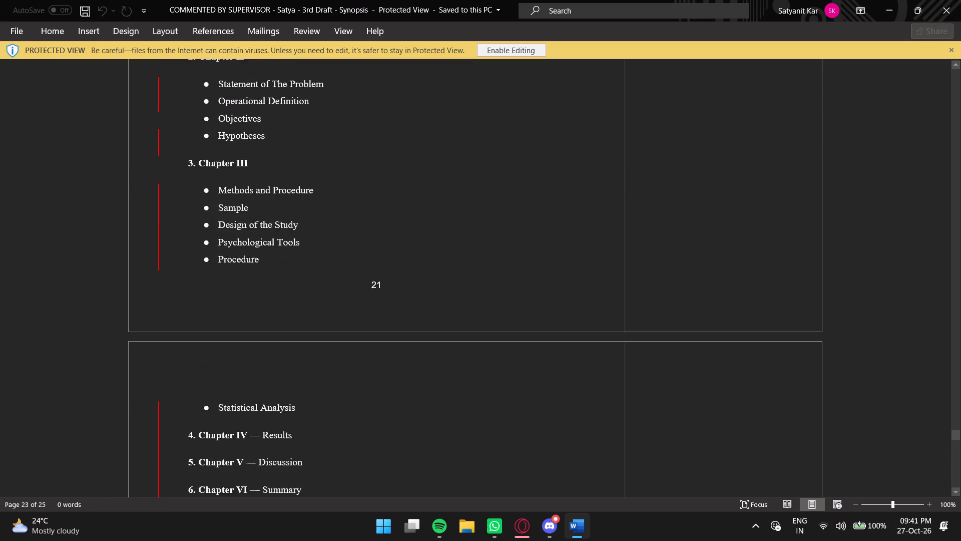
{"action": "scroll", "coordinate": [397, 268], "scroll_direction": "up", "scroll_amount": 10}
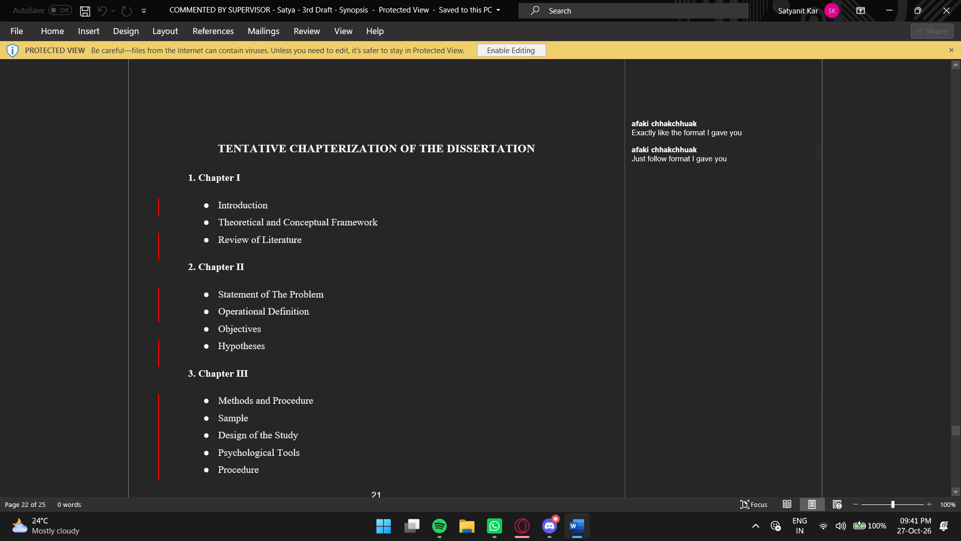
{"action": "left_click", "coordinate": [888, 0]}
{"action": "left_click", "coordinate": [531, 519]}
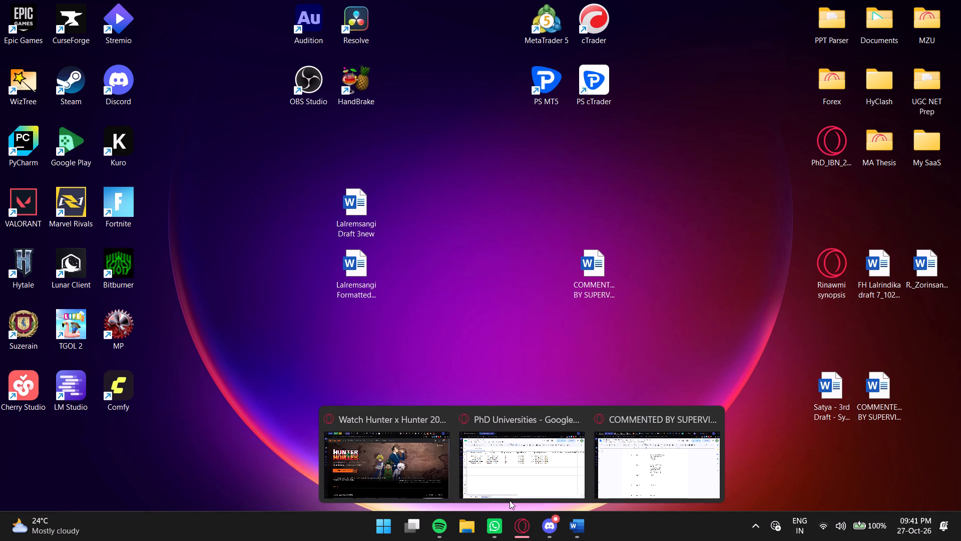
{"action": "left_click", "coordinate": [646, 472]}
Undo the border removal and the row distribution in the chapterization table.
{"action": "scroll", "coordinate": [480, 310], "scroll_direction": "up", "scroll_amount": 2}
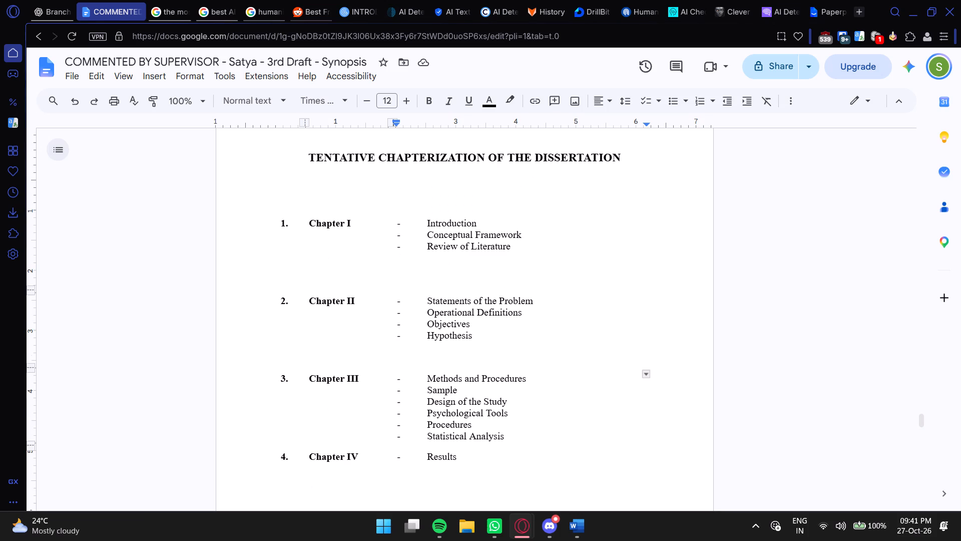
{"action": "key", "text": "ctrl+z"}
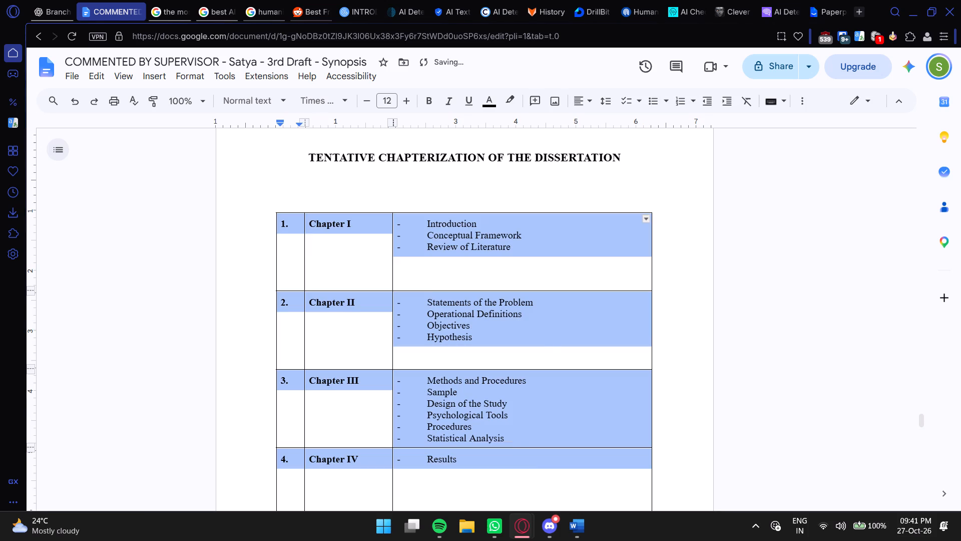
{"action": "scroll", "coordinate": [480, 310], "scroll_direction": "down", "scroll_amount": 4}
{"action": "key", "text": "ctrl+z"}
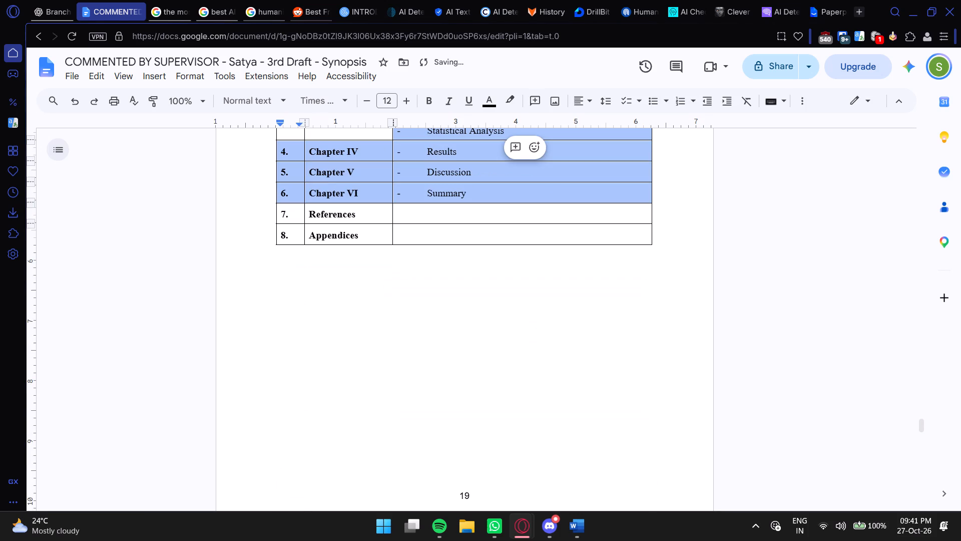
Distribute the Chapter I to Chapter VI rows of the chapterization table evenly.
{"action": "scroll", "coordinate": [453, 308], "scroll_direction": "up", "scroll_amount": 3}
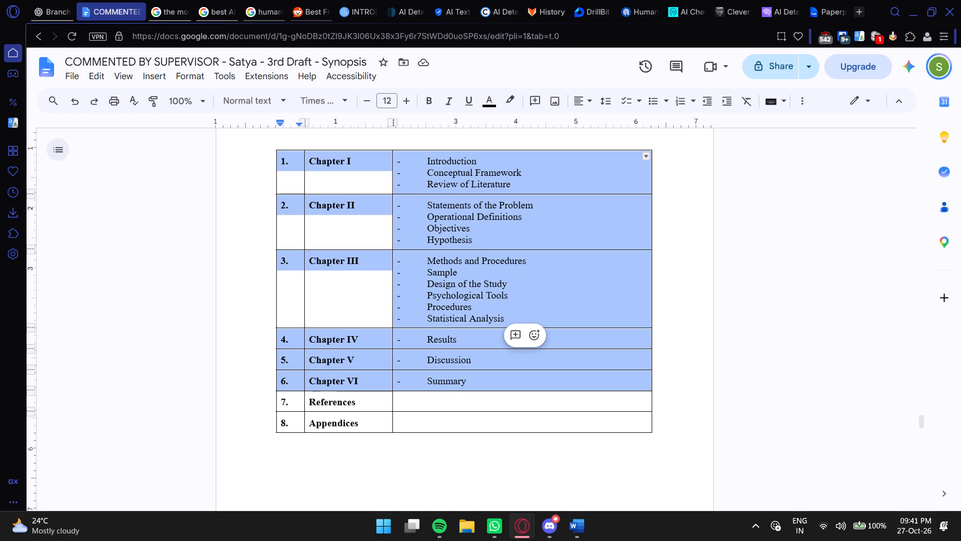
{"action": "right_click", "coordinate": [443, 275]}
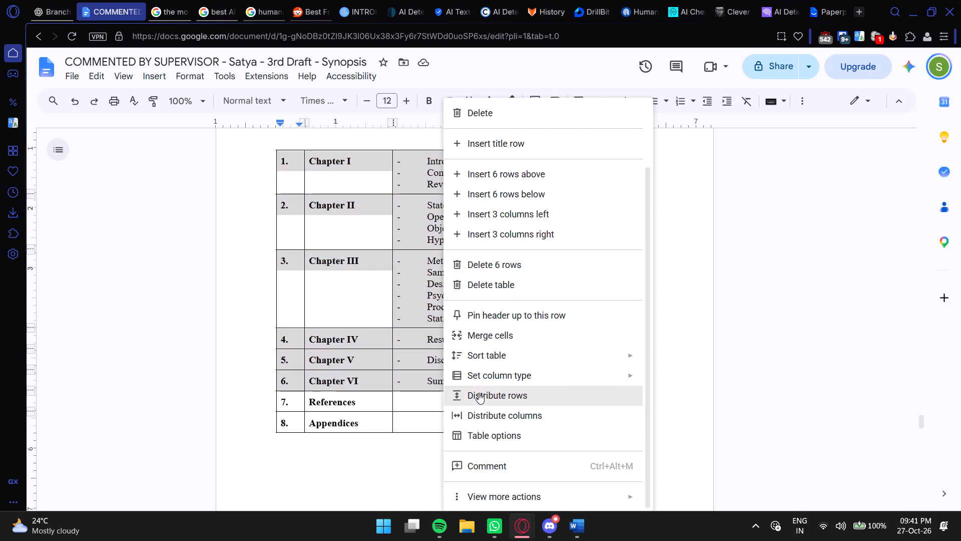
{"action": "left_click", "coordinate": [483, 395]}
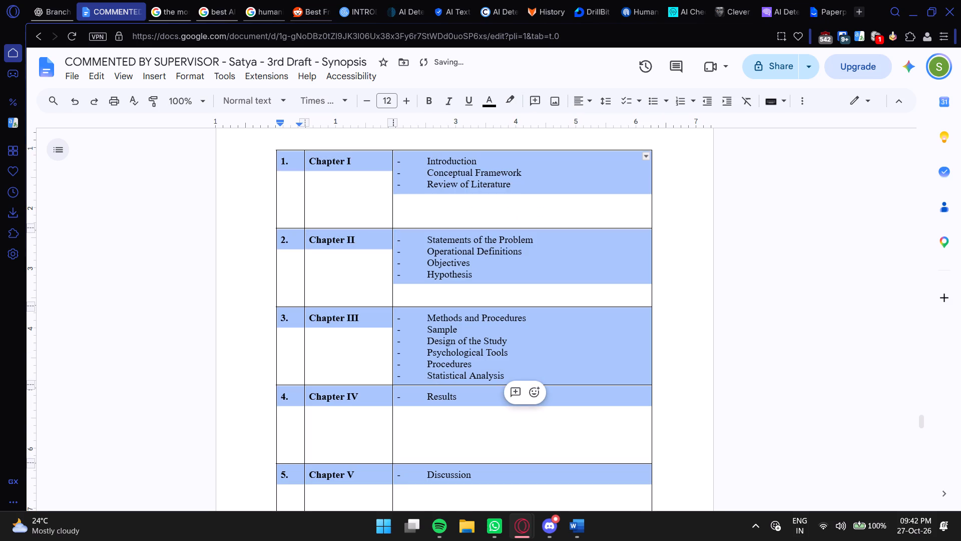
Undo the even distribution of the Chapter I to Chapter VI rows in the chapterization table.
{"action": "scroll", "coordinate": [465, 357], "scroll_direction": "down", "scroll_amount": 4}
{"action": "scroll", "coordinate": [460, 352], "scroll_direction": "up", "scroll_amount": 5}
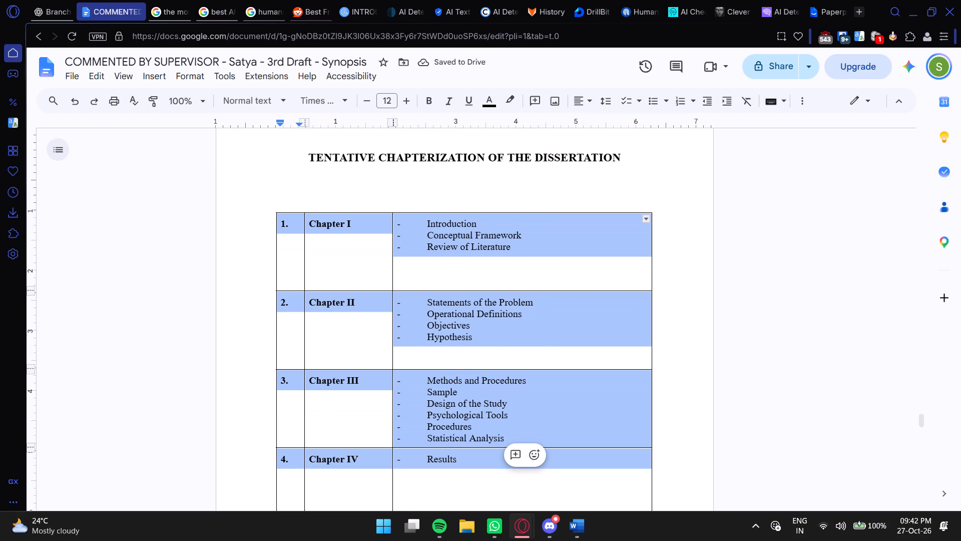
{"action": "right_click", "coordinate": [454, 245]}
{"action": "left_click", "coordinate": [443, 249]}
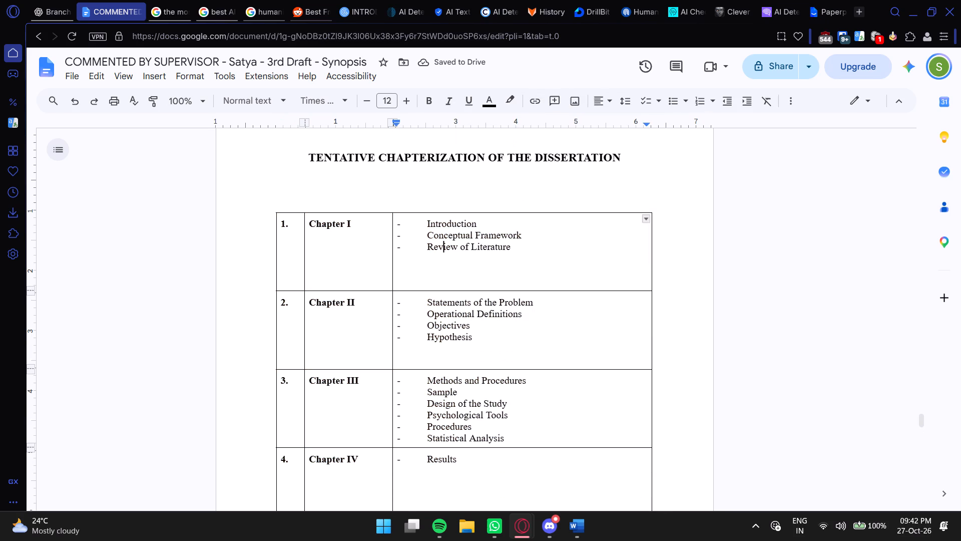
{"action": "key", "text": "ctrl+z"}
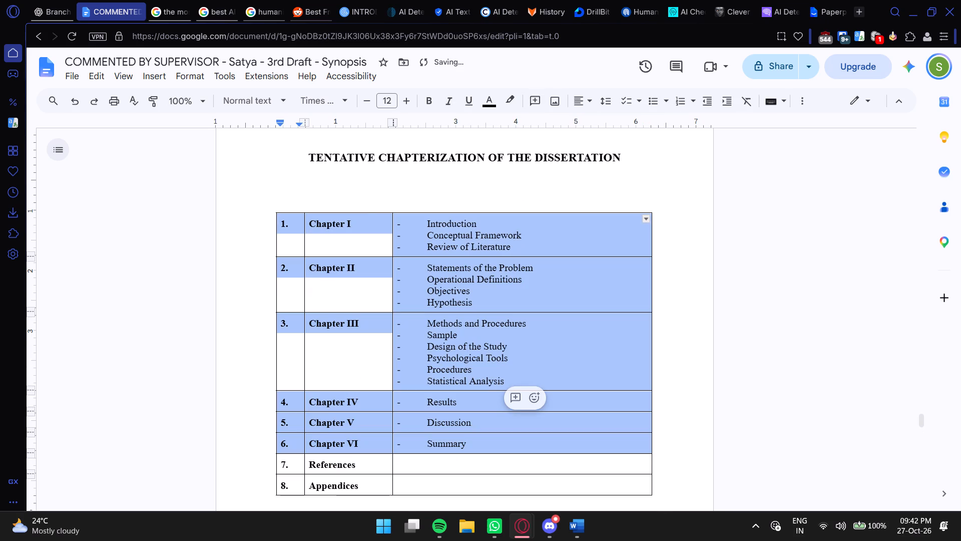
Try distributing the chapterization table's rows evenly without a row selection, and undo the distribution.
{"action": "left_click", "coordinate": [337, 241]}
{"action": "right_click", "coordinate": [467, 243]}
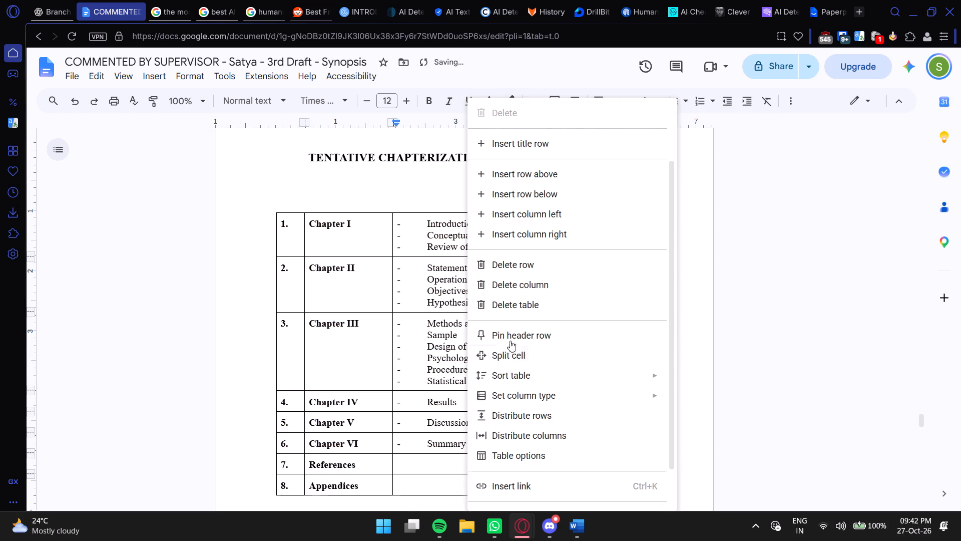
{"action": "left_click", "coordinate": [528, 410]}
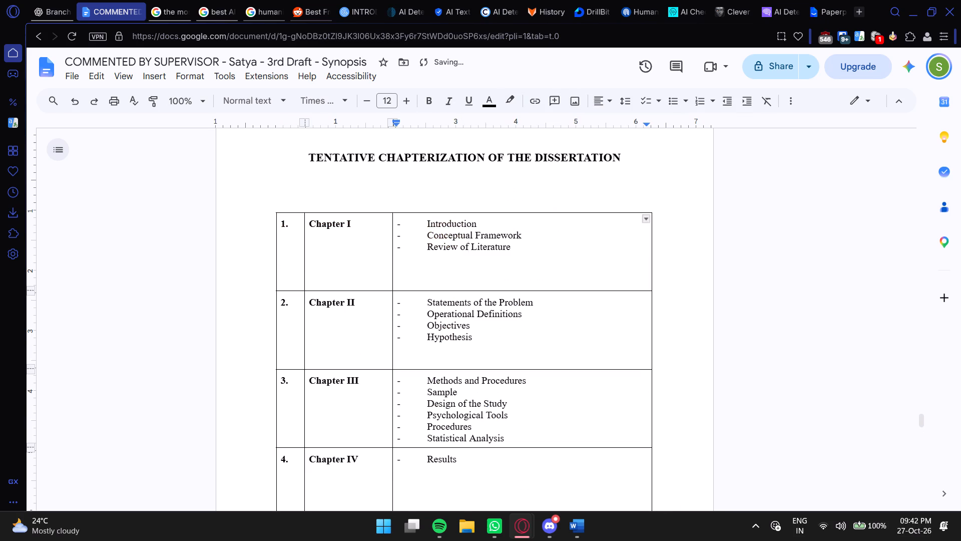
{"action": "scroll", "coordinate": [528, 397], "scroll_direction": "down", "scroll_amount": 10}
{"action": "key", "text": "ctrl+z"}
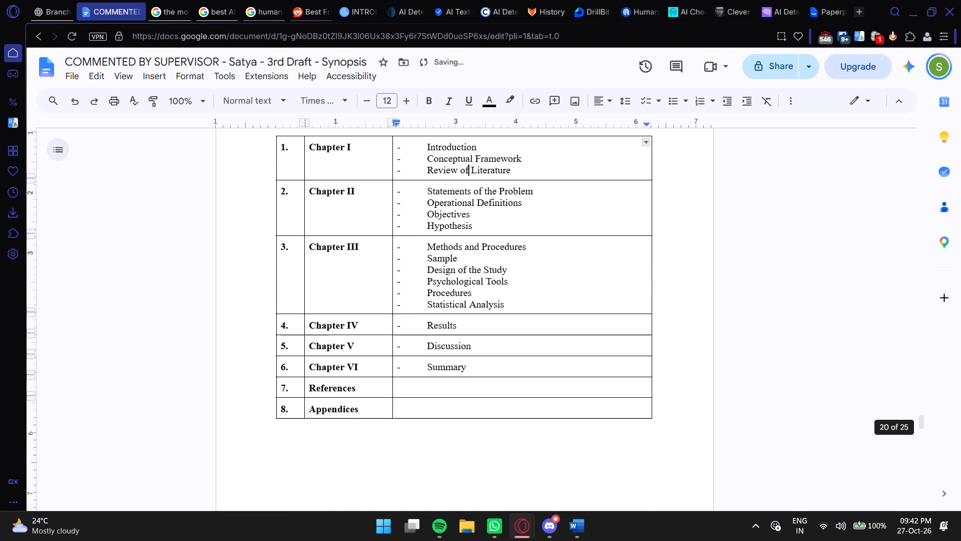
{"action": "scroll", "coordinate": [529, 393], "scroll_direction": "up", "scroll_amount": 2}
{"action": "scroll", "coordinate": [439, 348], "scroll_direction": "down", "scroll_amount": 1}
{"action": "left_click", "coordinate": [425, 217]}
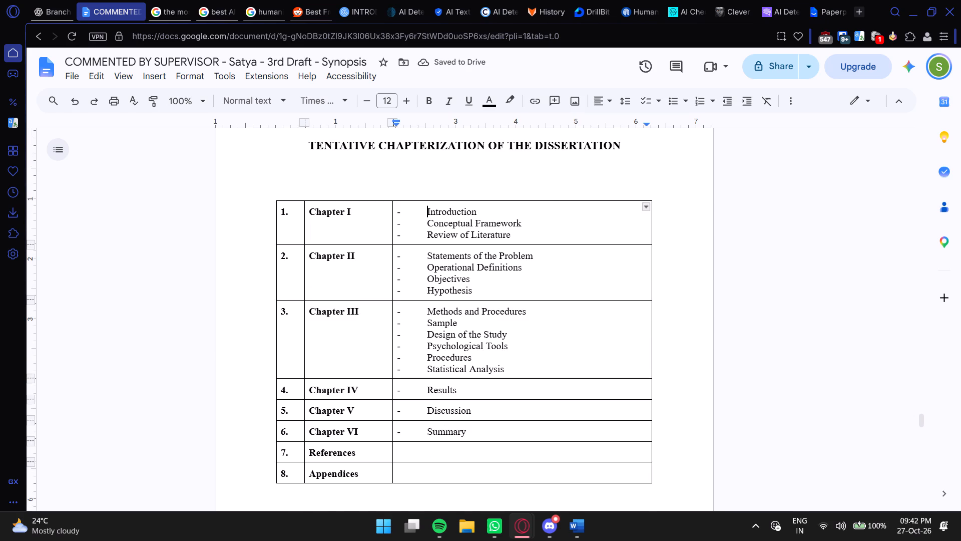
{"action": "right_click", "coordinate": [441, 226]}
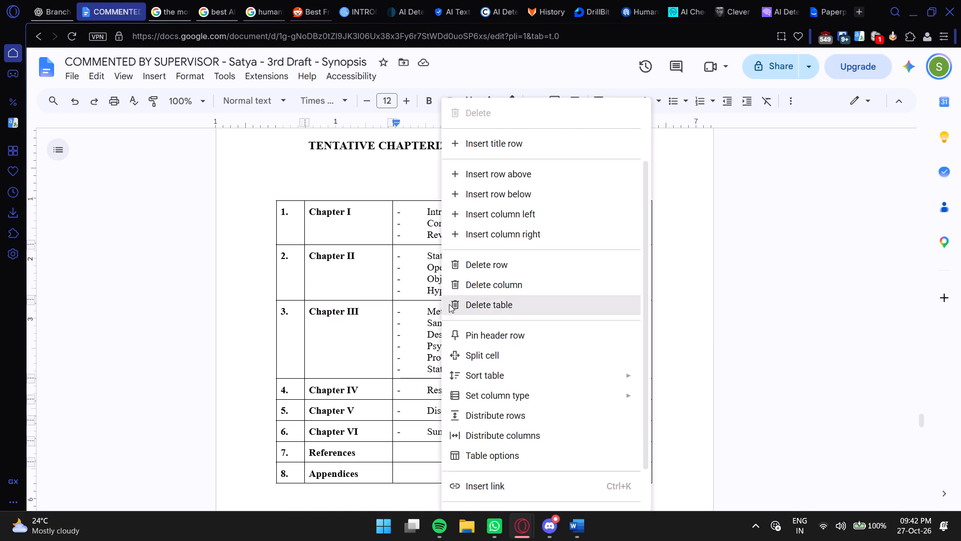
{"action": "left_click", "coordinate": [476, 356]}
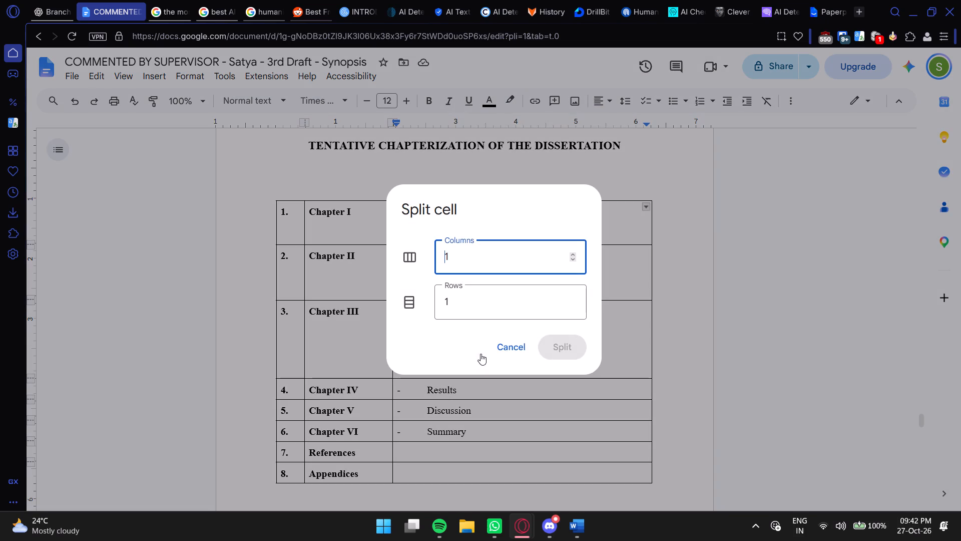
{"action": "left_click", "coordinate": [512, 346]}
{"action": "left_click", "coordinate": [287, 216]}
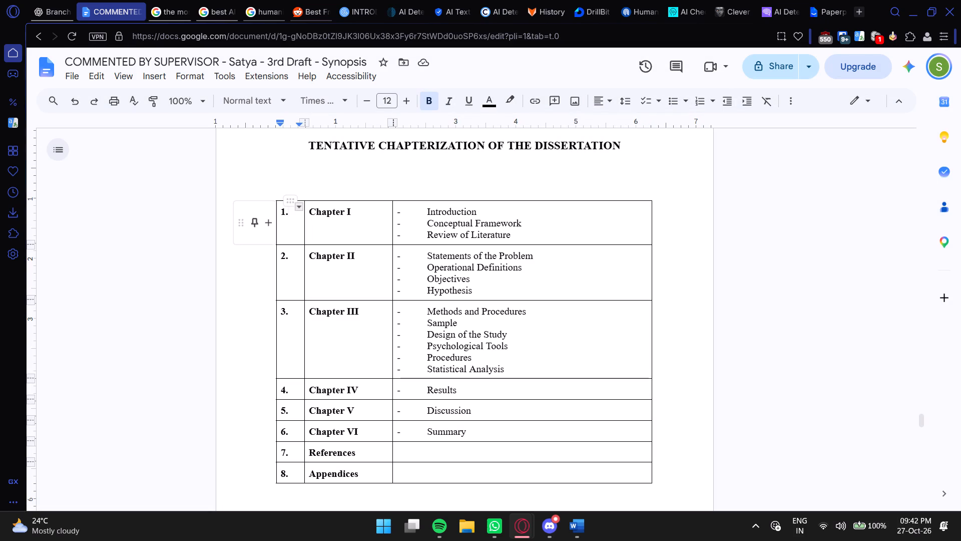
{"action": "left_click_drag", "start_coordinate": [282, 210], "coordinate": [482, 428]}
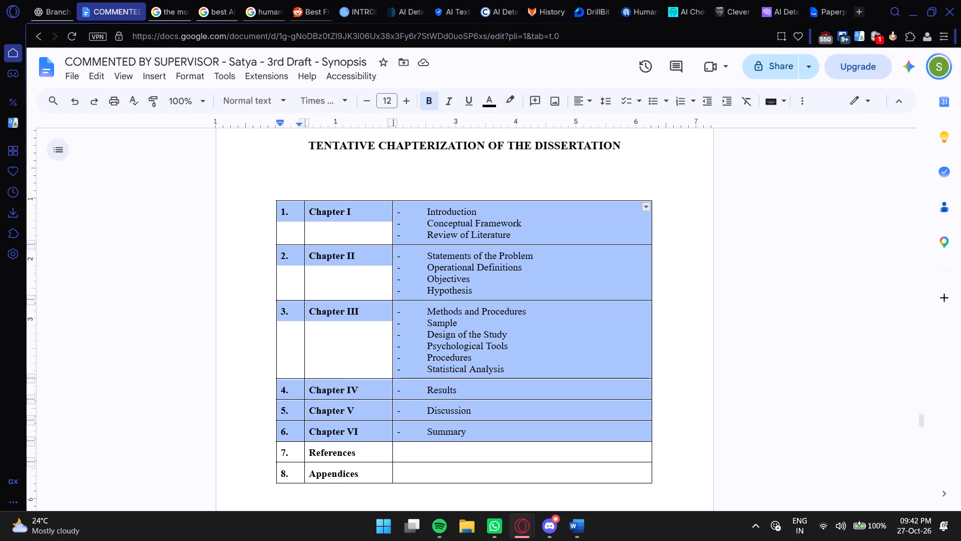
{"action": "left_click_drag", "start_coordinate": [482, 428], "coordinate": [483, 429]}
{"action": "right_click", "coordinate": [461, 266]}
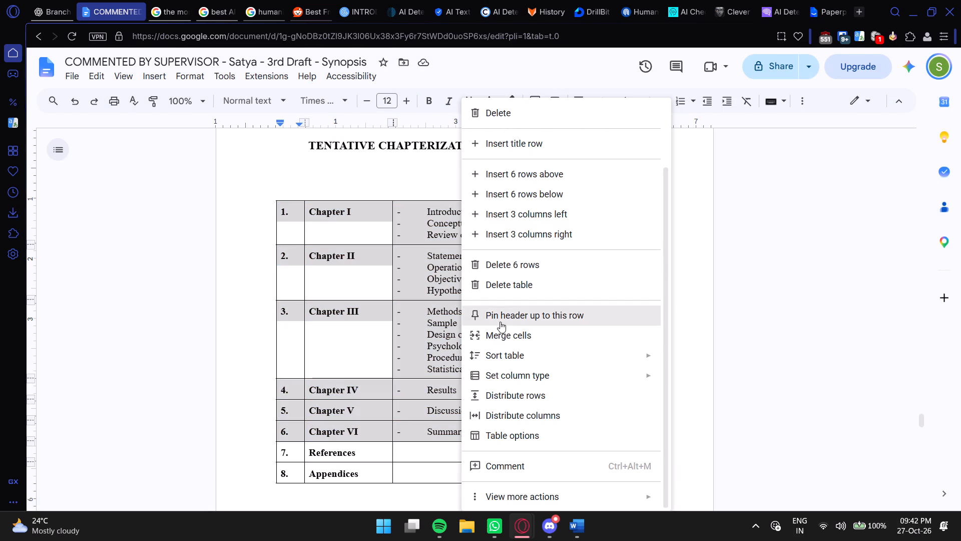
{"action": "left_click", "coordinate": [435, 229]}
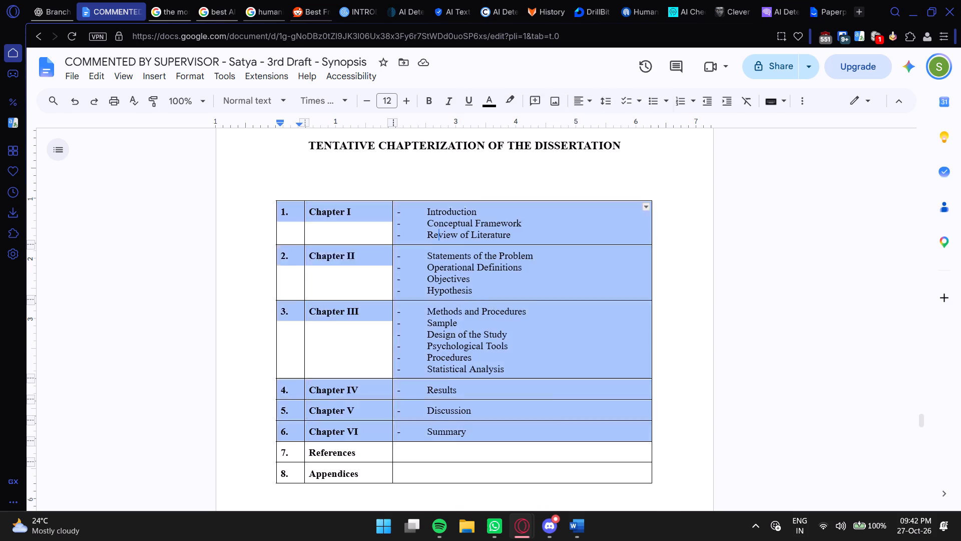
Insert a blank line between each of the items listed under Chapter I and Chapter II in the chapterization table.
{"action": "left_click", "coordinate": [493, 212]}
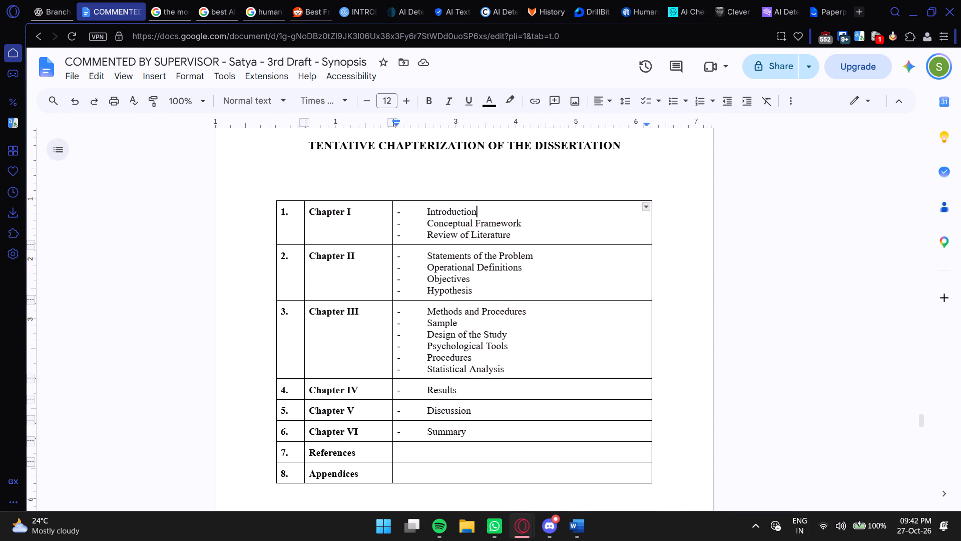
{"action": "key", "text": "Return"}
{"action": "left_click", "coordinate": [527, 235]}
{"action": "key", "text": "Return"}
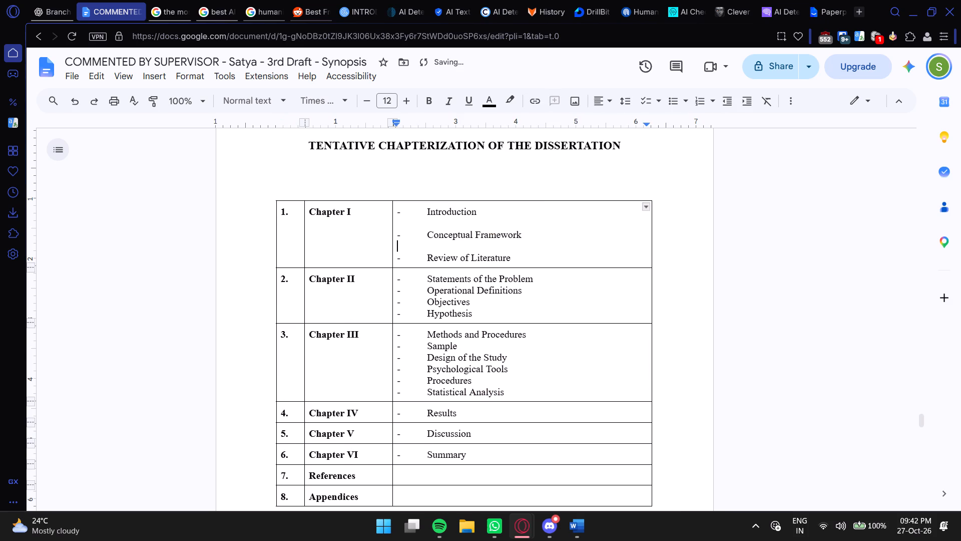
{"action": "left_click", "coordinate": [541, 279]}
{"action": "key", "text": "Return"}
{"action": "left_click", "coordinate": [532, 305]}
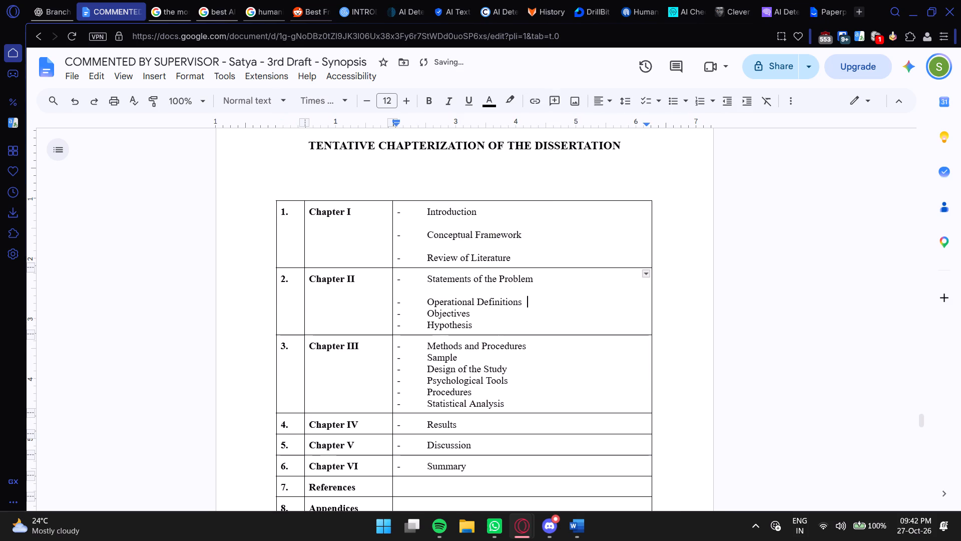
{"action": "key", "text": "Return"}
{"action": "left_click", "coordinate": [506, 322]}
{"action": "key", "text": "Return"}
Insert a blank line between each of the Chapter III items, from Methods and Procedures to Statistical Analysis.
{"action": "left_click", "coordinate": [532, 371]}
{"action": "key", "text": "Return"}
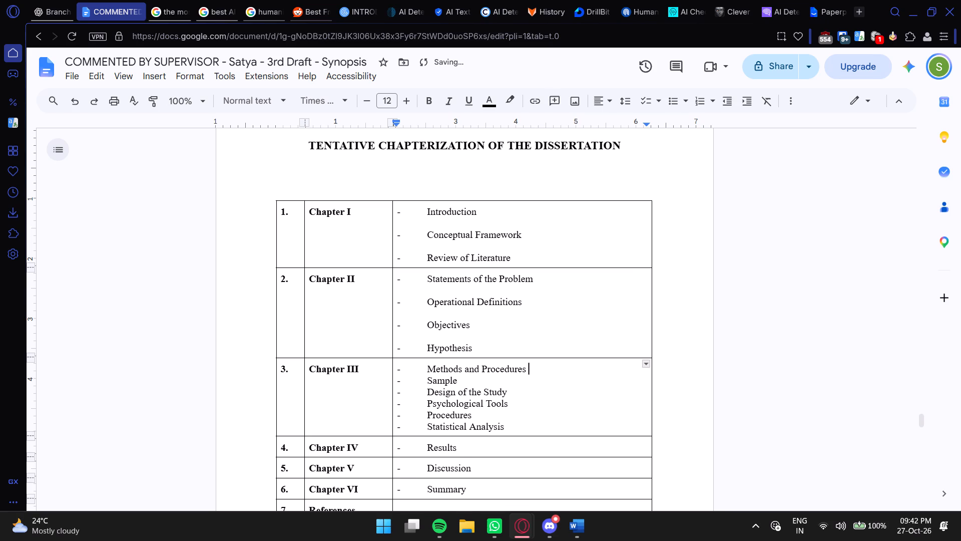
{"action": "left_click", "coordinate": [503, 394]}
{"action": "key", "text": "Return"}
{"action": "left_click", "coordinate": [516, 415]}
{"action": "key", "text": "Return"}
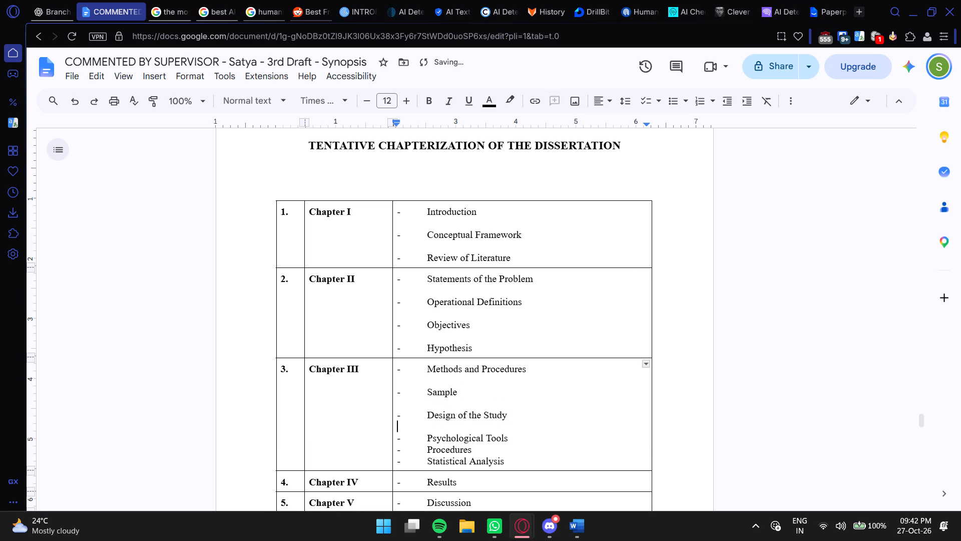
{"action": "left_click", "coordinate": [514, 436]}
{"action": "key", "text": "Return"}
{"action": "left_click", "coordinate": [506, 461]}
{"action": "key", "text": "Return"}
Remove the trailing space and add a blank line after Results, Discussion and Summary in the Chapter IV to VI rows.
{"action": "scroll", "coordinate": [522, 438], "scroll_direction": "down", "scroll_amount": 2}
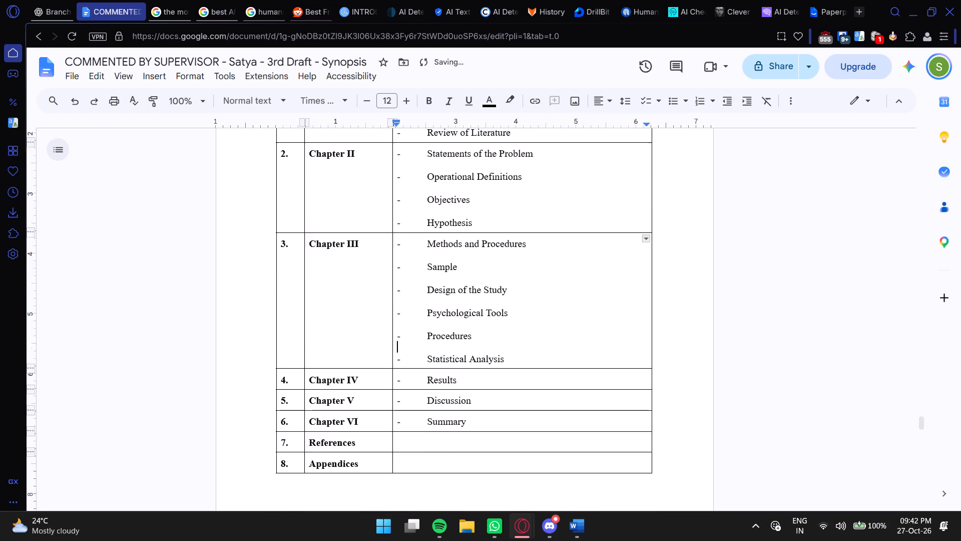
{"action": "scroll", "coordinate": [522, 438], "scroll_direction": "down", "scroll_amount": 1}
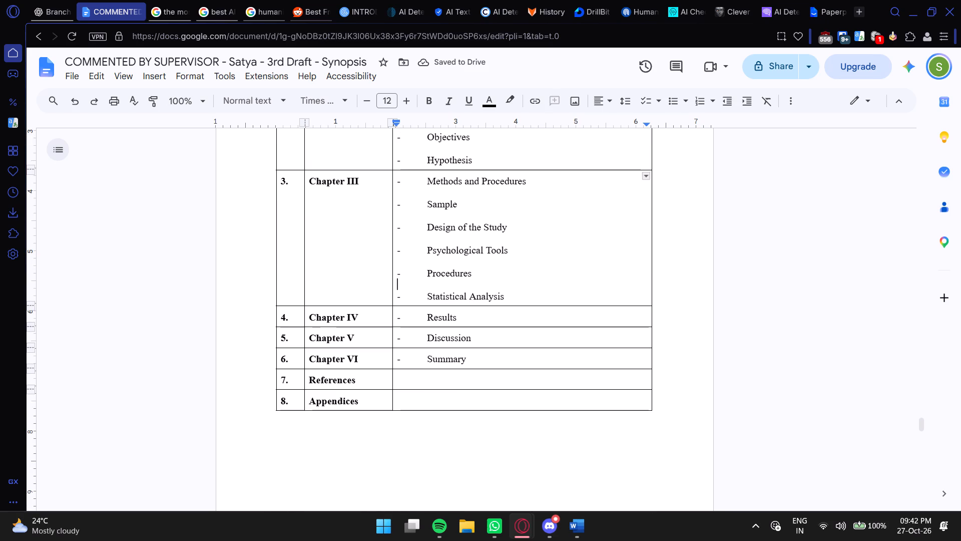
{"action": "scroll", "coordinate": [517, 345], "scroll_direction": "down", "scroll_amount": 3}
{"action": "scroll", "coordinate": [518, 341], "scroll_direction": "up", "scroll_amount": 4}
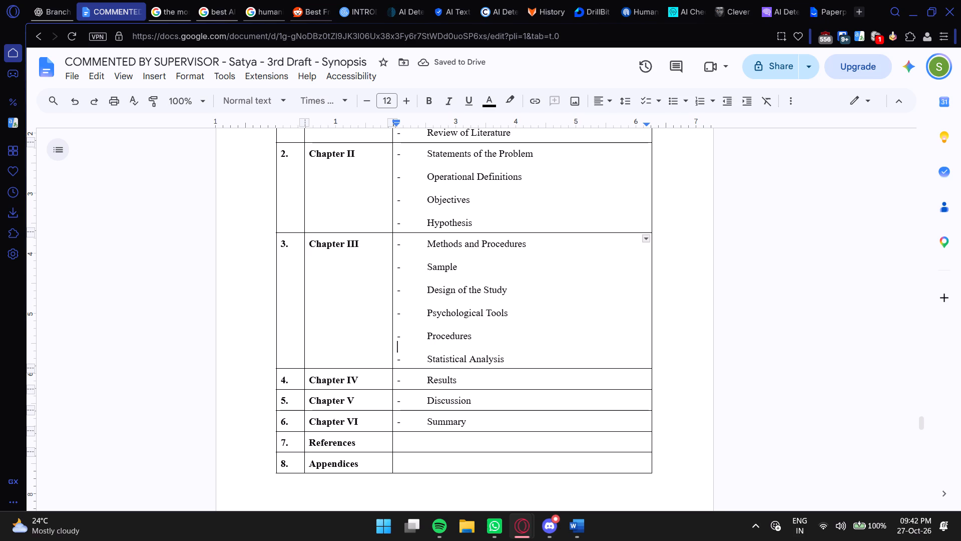
{"action": "left_click", "coordinate": [480, 381]}
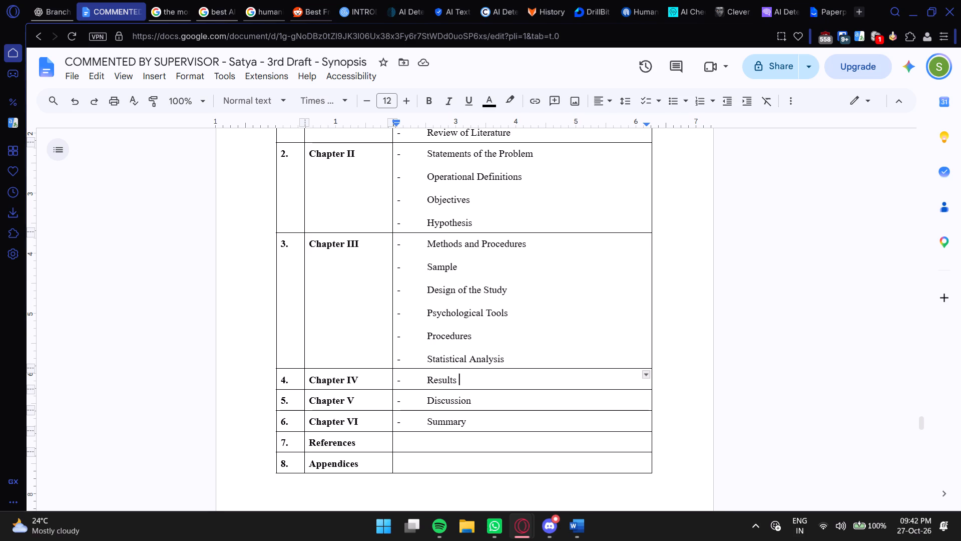
{"action": "key", "text": "BackSpace"}
{"action": "key", "text": "Return"}
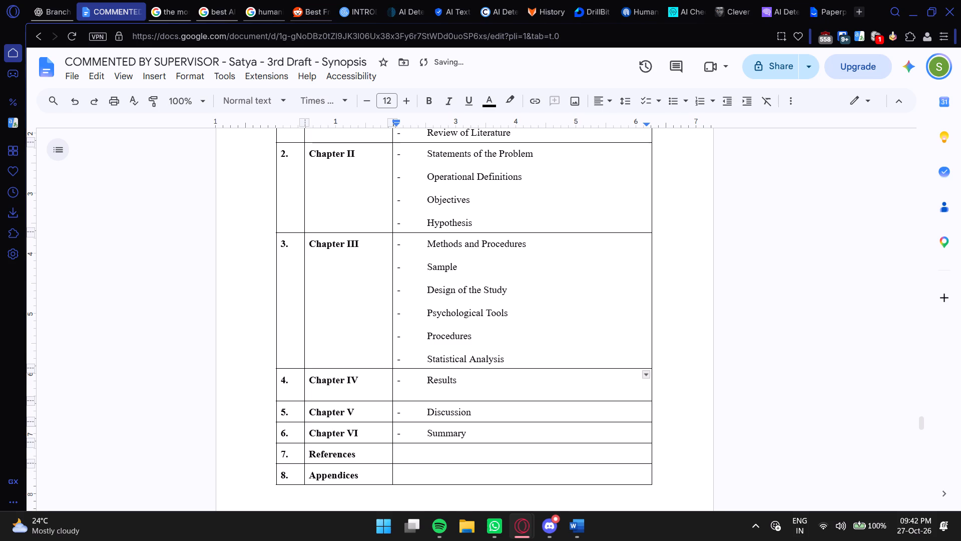
{"action": "left_click", "coordinate": [487, 412]}
{"action": "key", "text": "BackSpace"}
{"action": "key", "text": "Return"}
{"action": "left_click", "coordinate": [476, 445]}
{"action": "key", "text": "BackSpace"}
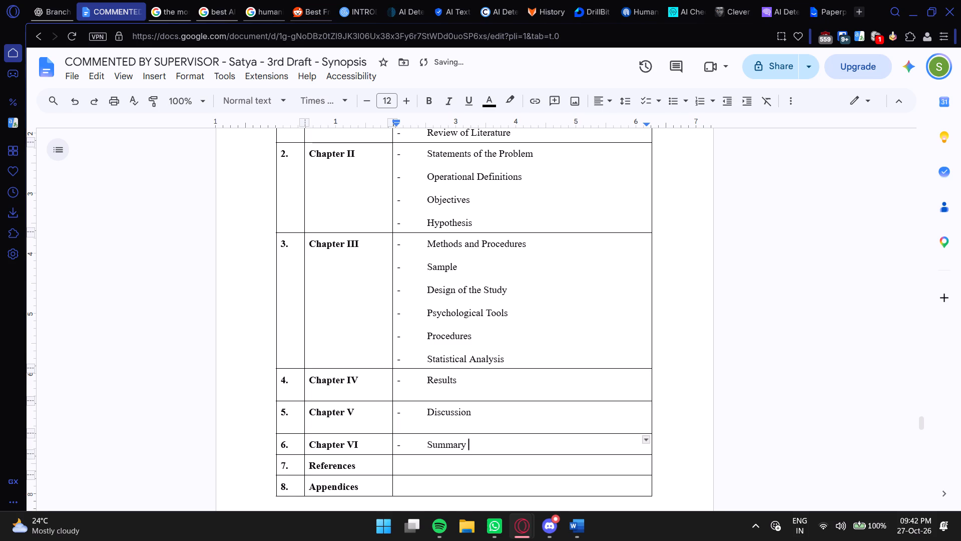
{"action": "key", "text": "Return"}
Add a blank line in the empty third-column cell of the References row.
{"action": "scroll", "coordinate": [484, 446], "scroll_direction": "down", "scroll_amount": 1}
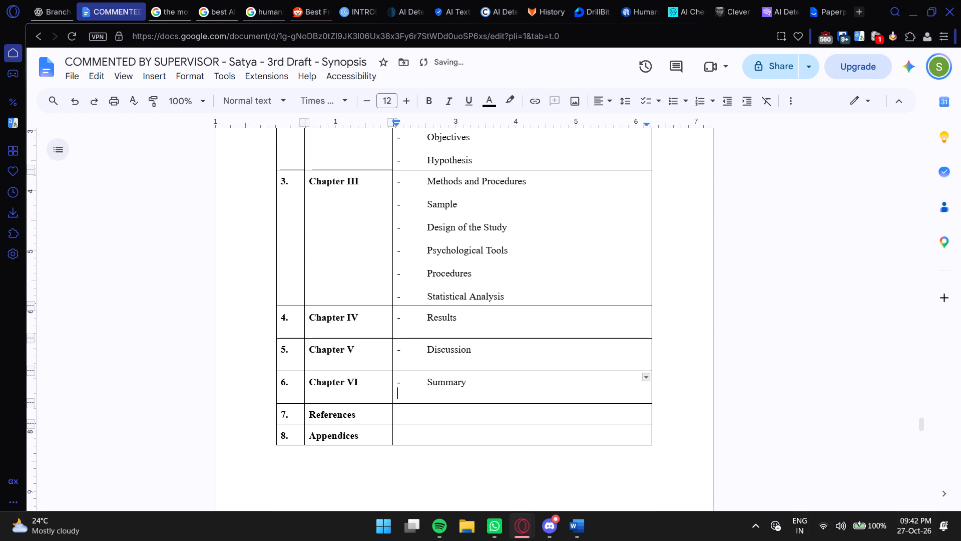
{"action": "left_click", "coordinate": [441, 415]}
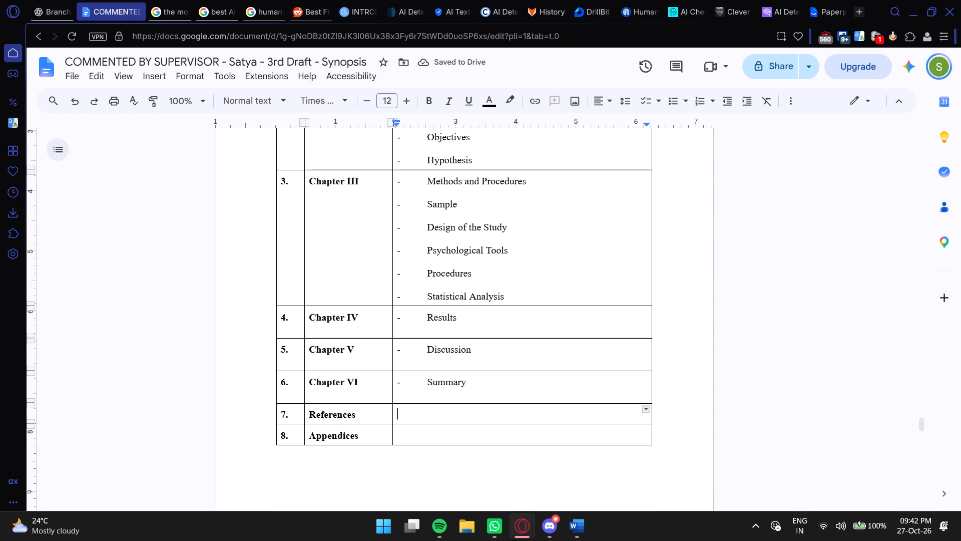
{"action": "key", "text": "Return"}
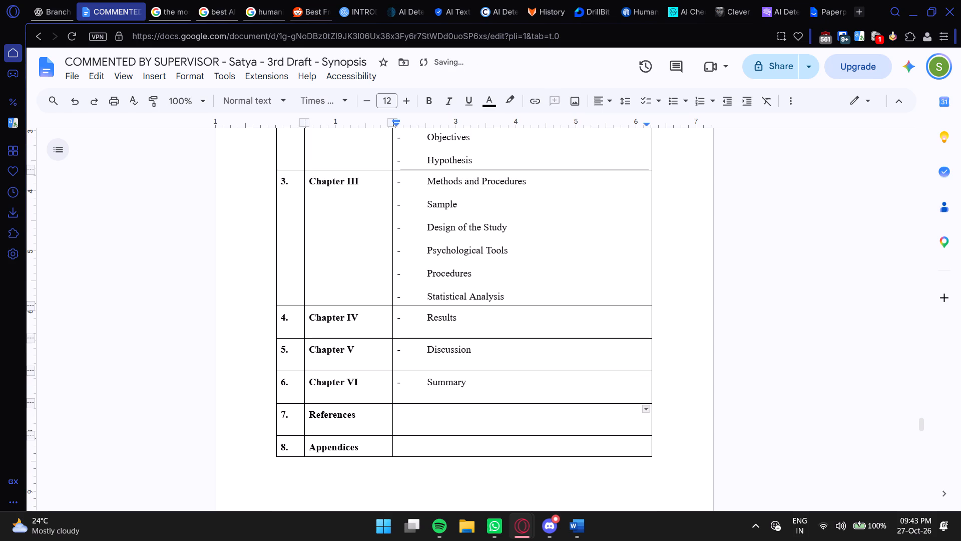
{"action": "left_click", "coordinate": [426, 445]}
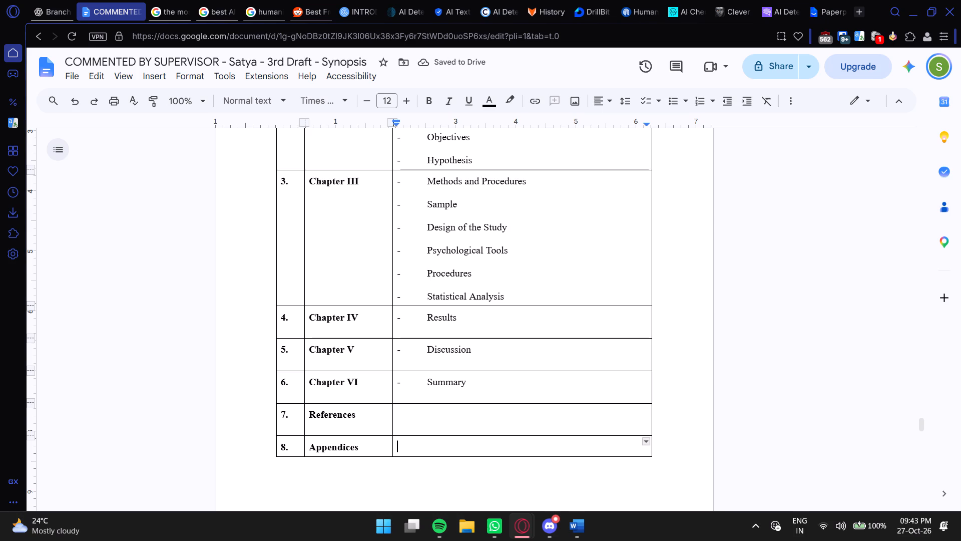
Set the chapterization table's border width to 0 pt and look over the borderless layout.
{"action": "right_click", "coordinate": [541, 288]}
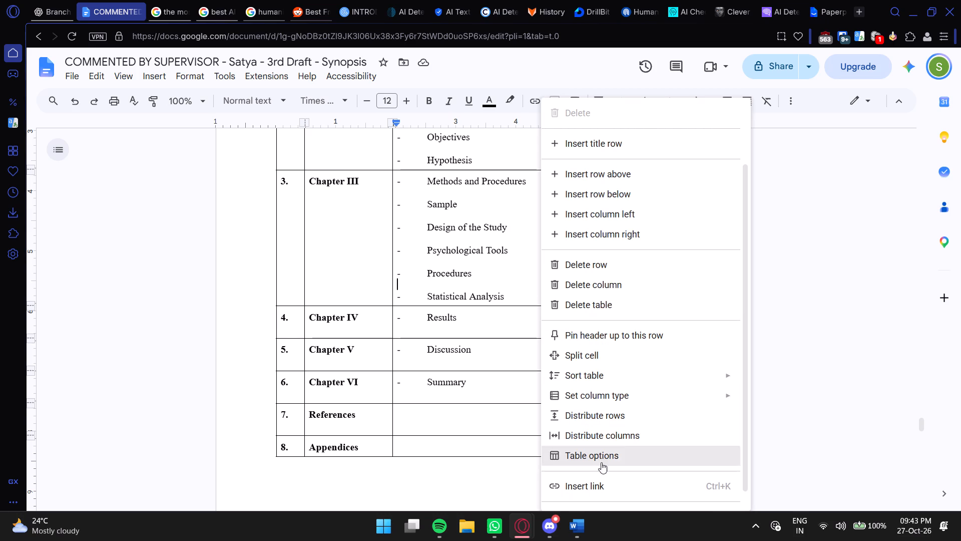
{"action": "left_click", "coordinate": [599, 461]}
{"action": "left_click", "coordinate": [853, 424]}
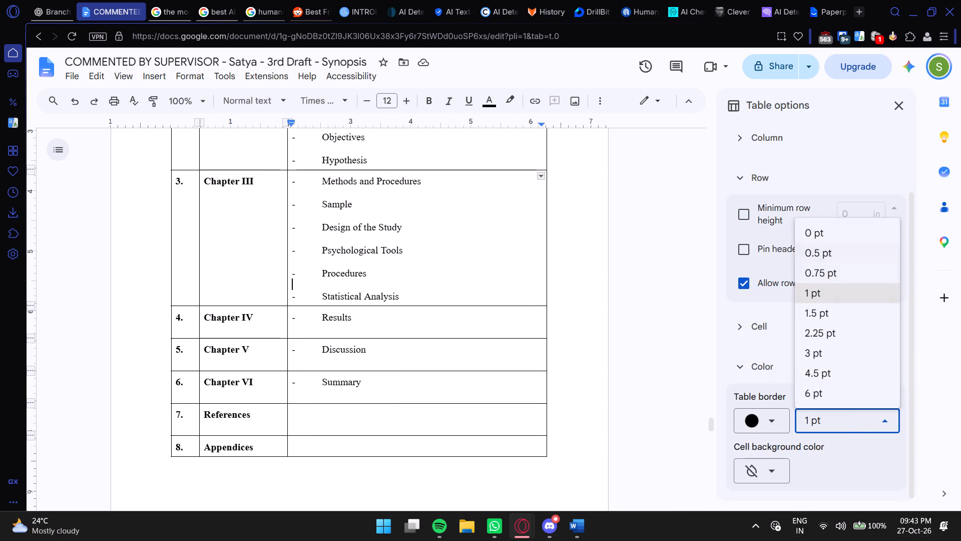
{"action": "left_click", "coordinate": [834, 232]}
{"action": "left_click", "coordinate": [847, 421]}
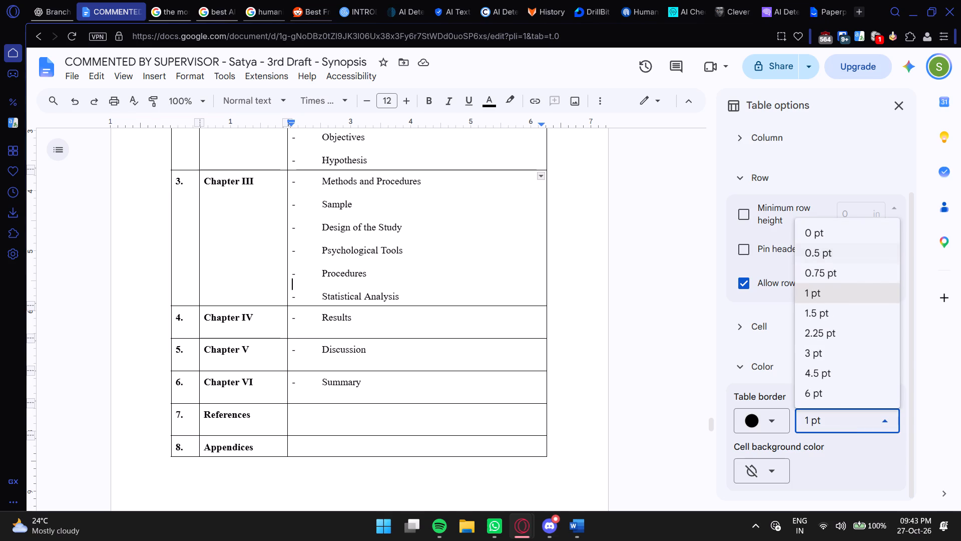
{"action": "left_click", "coordinate": [827, 235]}
{"action": "left_click", "coordinate": [845, 414]}
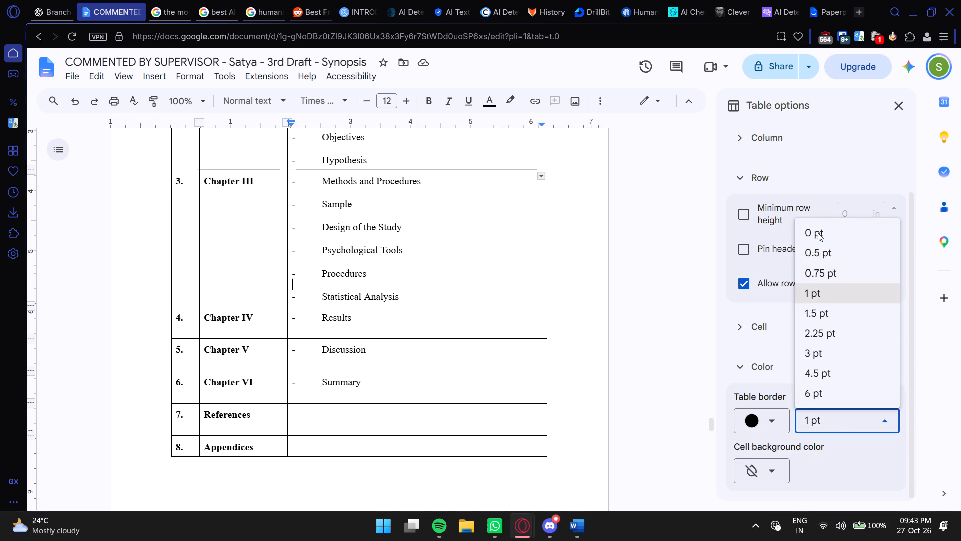
{"action": "left_click", "coordinate": [813, 228]}
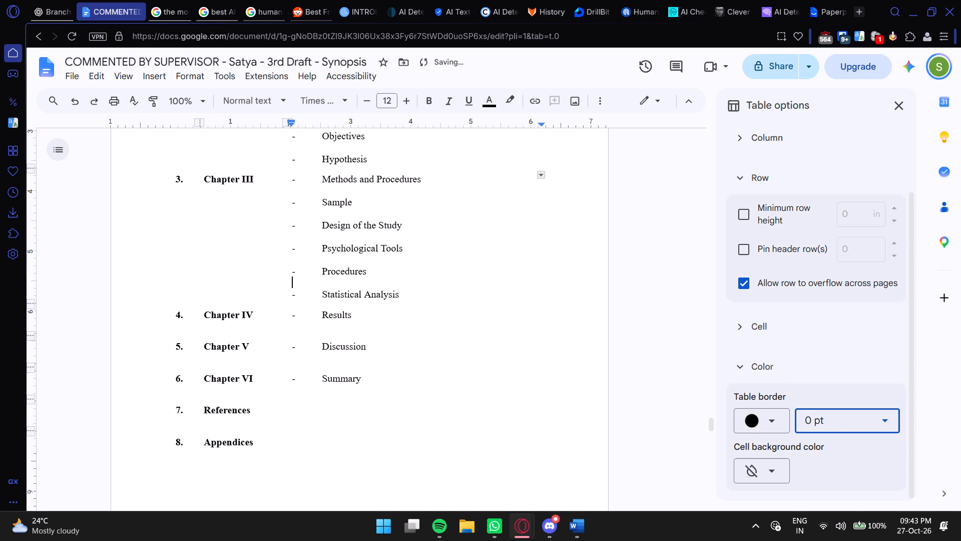
{"action": "scroll", "coordinate": [404, 327], "scroll_direction": "up", "scroll_amount": 3}
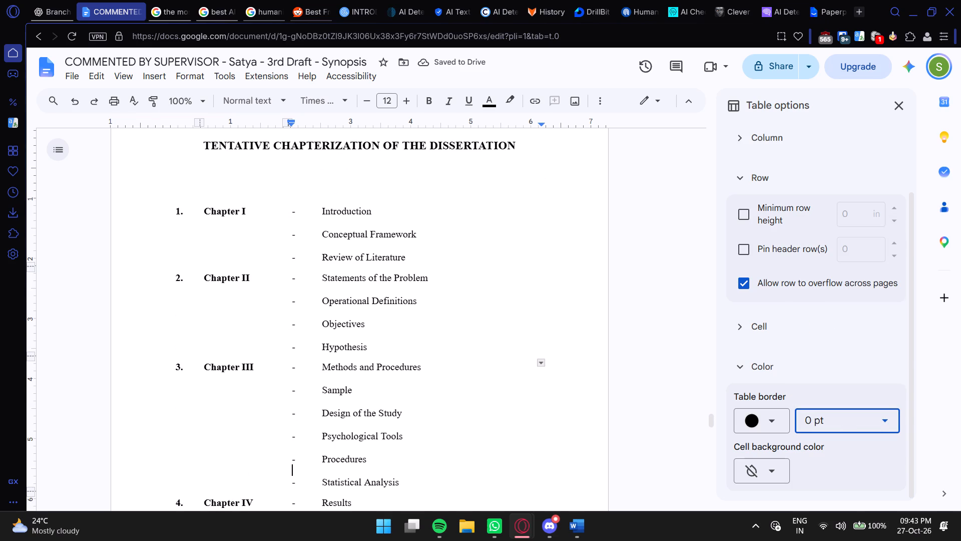
{"action": "scroll", "coordinate": [404, 327], "scroll_direction": "down", "scroll_amount": 4}
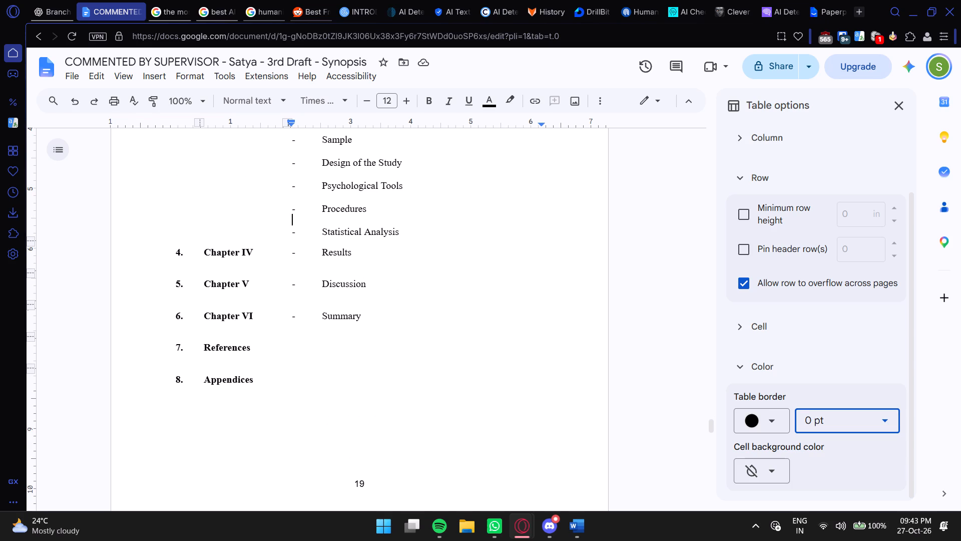
Review the borderless chapterization table and the pages following it, closing the table options along the way.
{"action": "scroll", "coordinate": [406, 310], "scroll_direction": "up", "scroll_amount": 3}
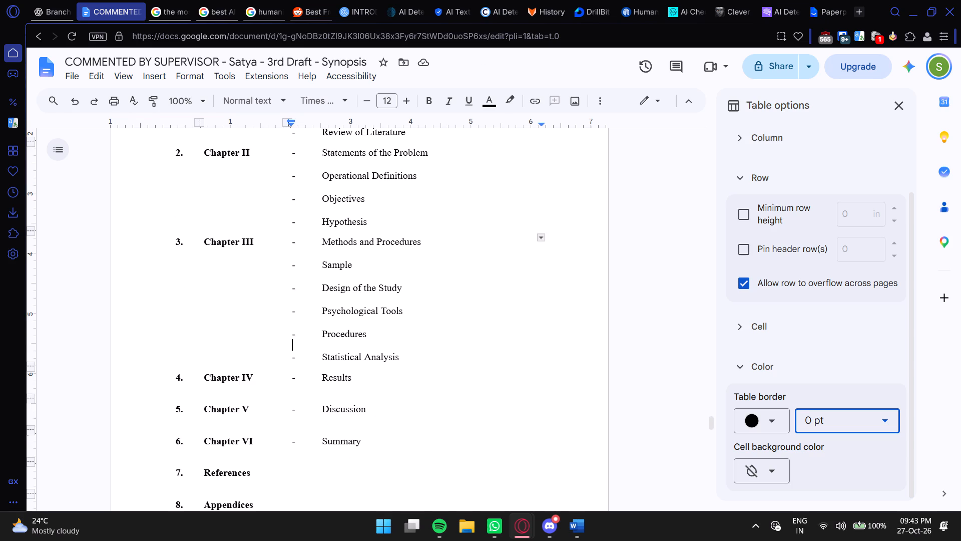
{"action": "scroll", "coordinate": [406, 310], "scroll_direction": "down", "scroll_amount": 5}
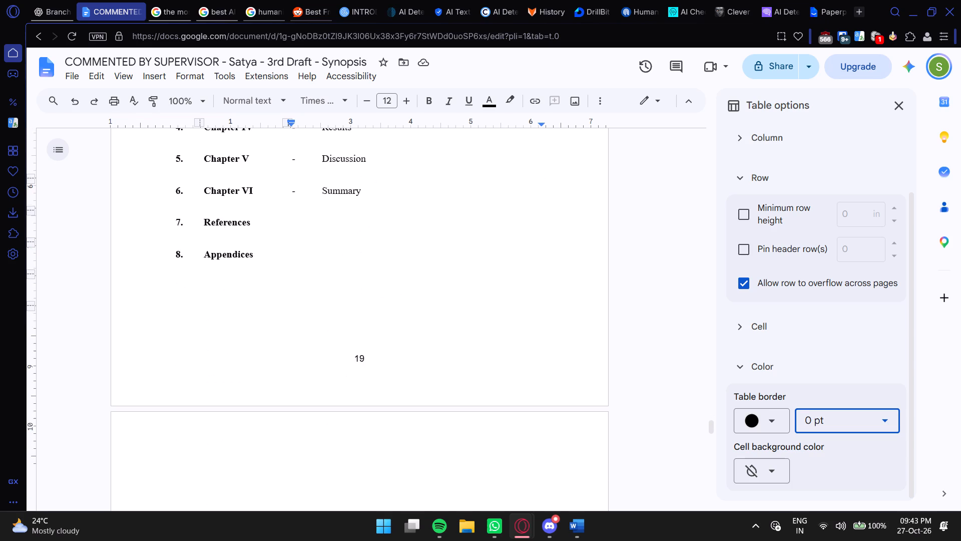
{"action": "scroll", "coordinate": [406, 309], "scroll_direction": "down", "scroll_amount": 11}
{"action": "scroll", "coordinate": [411, 312], "scroll_direction": "up", "scroll_amount": 3}
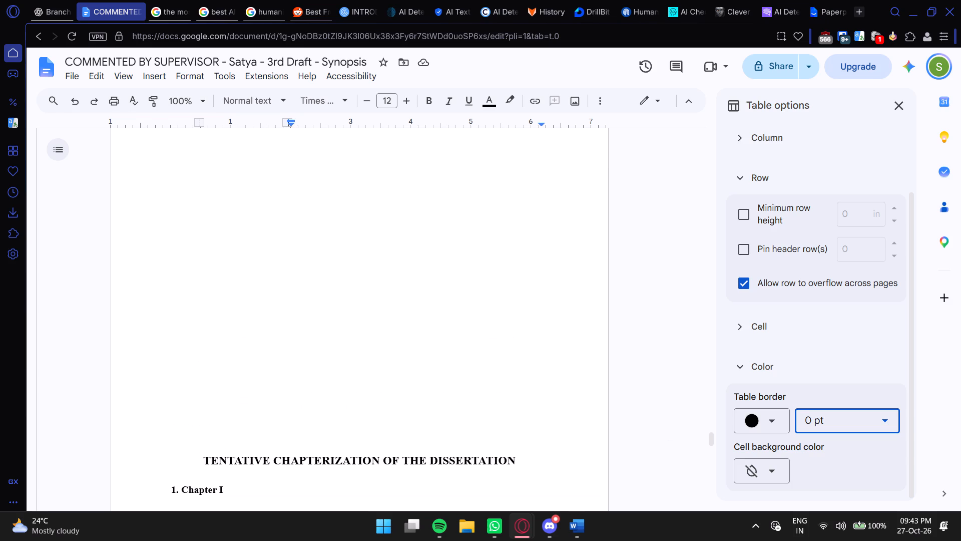
{"action": "scroll", "coordinate": [411, 312], "scroll_direction": "up", "scroll_amount": 20}
{"action": "scroll", "coordinate": [411, 312], "scroll_direction": "up", "scroll_amount": 2}
{"action": "scroll", "coordinate": [411, 312], "scroll_direction": "down", "scroll_amount": 7}
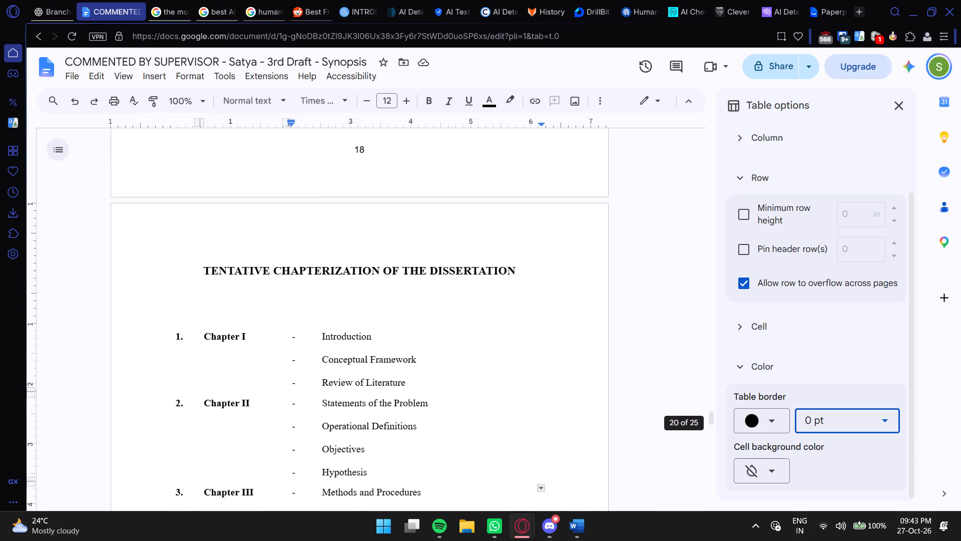
{"action": "scroll", "coordinate": [411, 312], "scroll_direction": "down", "scroll_amount": 7}
{"action": "left_click", "coordinate": [906, 100]}
{"action": "scroll", "coordinate": [470, 293], "scroll_direction": "down", "scroll_amount": 1}
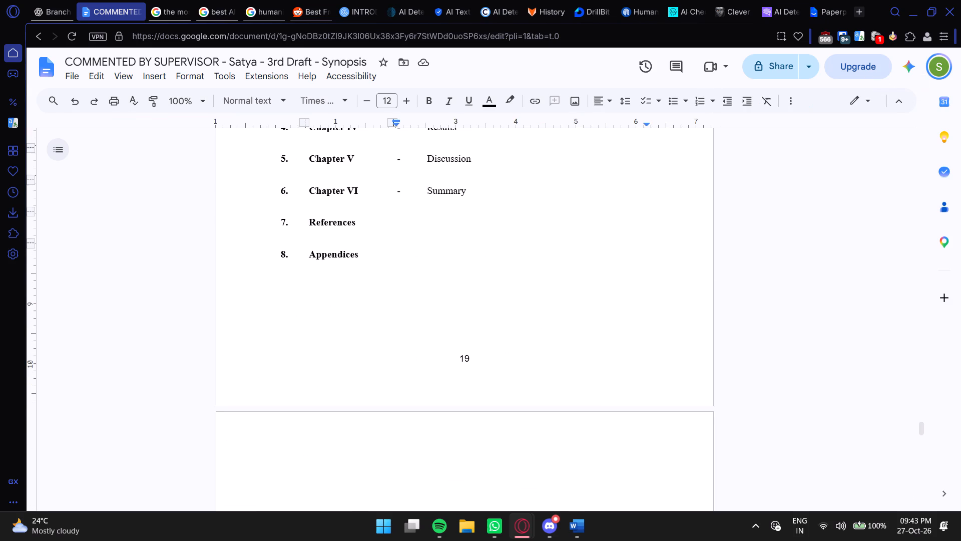
{"action": "scroll", "coordinate": [471, 293], "scroll_direction": "down", "scroll_amount": 4}
{"action": "scroll", "coordinate": [368, 232], "scroll_direction": "up", "scroll_amount": 2}
{"action": "scroll", "coordinate": [281, 275], "scroll_direction": "down", "scroll_amount": 2}
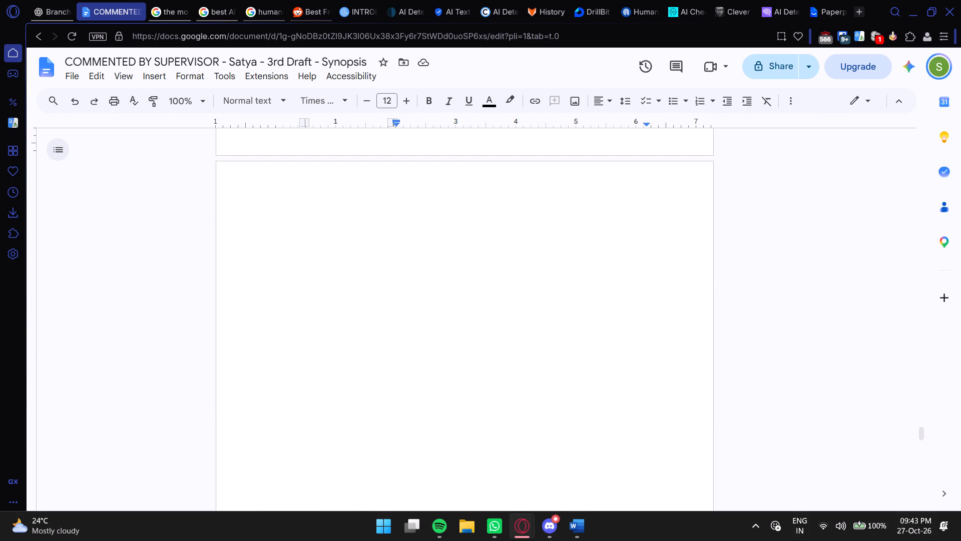
Delete the old bulleted version of the tentative chapterization between the new table and the REFERENCES section.
{"action": "scroll", "coordinate": [281, 275], "scroll_direction": "down", "scroll_amount": 7}
{"action": "left_click_drag", "start_coordinate": [298, 201], "coordinate": [455, 394]}
{"action": "scroll", "coordinate": [453, 392], "scroll_direction": "down", "scroll_amount": 4}
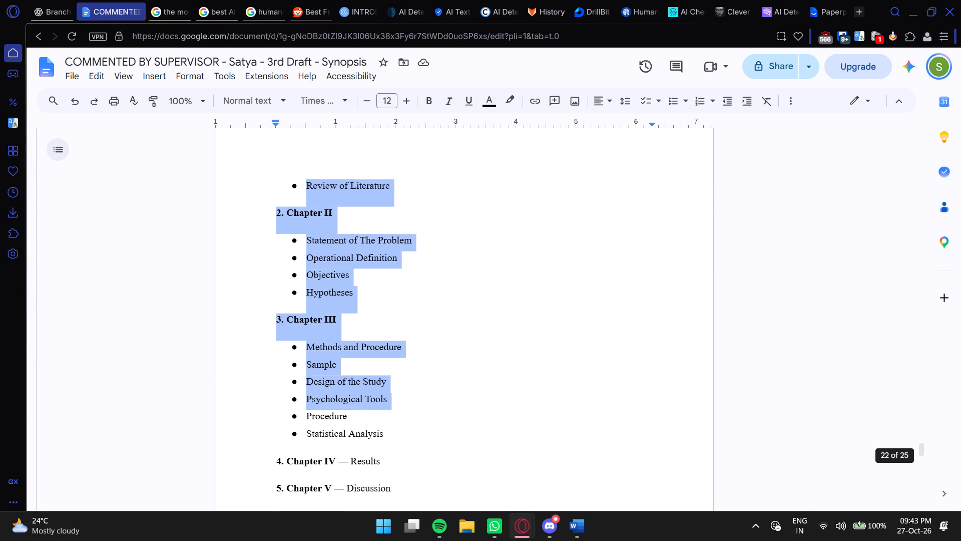
{"action": "left_click_drag", "start_coordinate": [455, 394], "coordinate": [434, 391]}
{"action": "scroll", "coordinate": [459, 387], "scroll_direction": "down", "scroll_amount": 3}
{"action": "key", "text": "BackSpace"}
Delete the run of blank lines left between the chapterization table and the REFERENCES section.
{"action": "scroll", "coordinate": [434, 391], "scroll_direction": "up", "scroll_amount": 5}
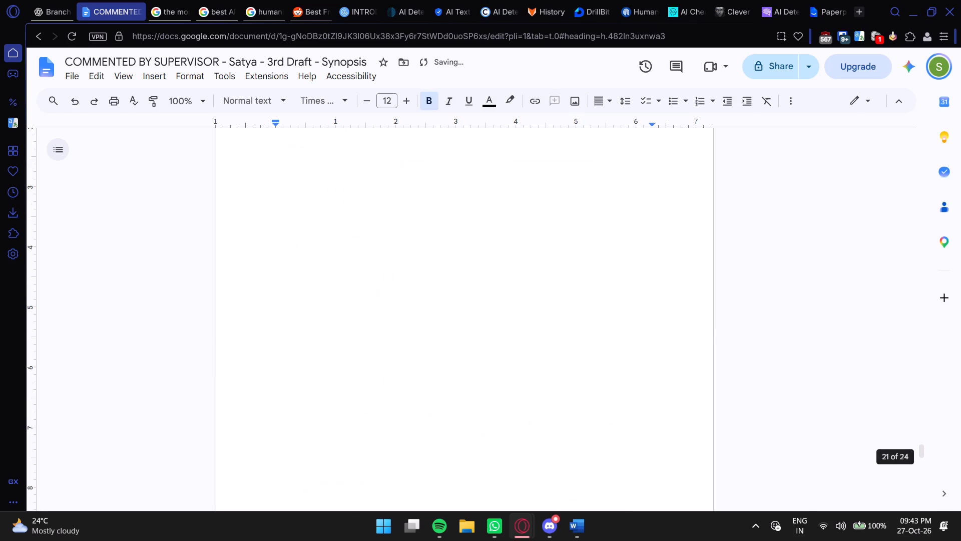
{"action": "scroll", "coordinate": [434, 391], "scroll_direction": "down", "scroll_amount": 2}
{"action": "key", "text": "BackSpace"}
{"action": "key", "text": "BackSpace"}
{"action": "key", "text": "BackSpace"}
{"action": "key", "text": "BackSpace"}
{"action": "scroll", "coordinate": [434, 391], "scroll_direction": "up", "scroll_amount": 4}
{"action": "key", "text": "BackSpace"}
{"action": "key", "text": "BackSpace"}
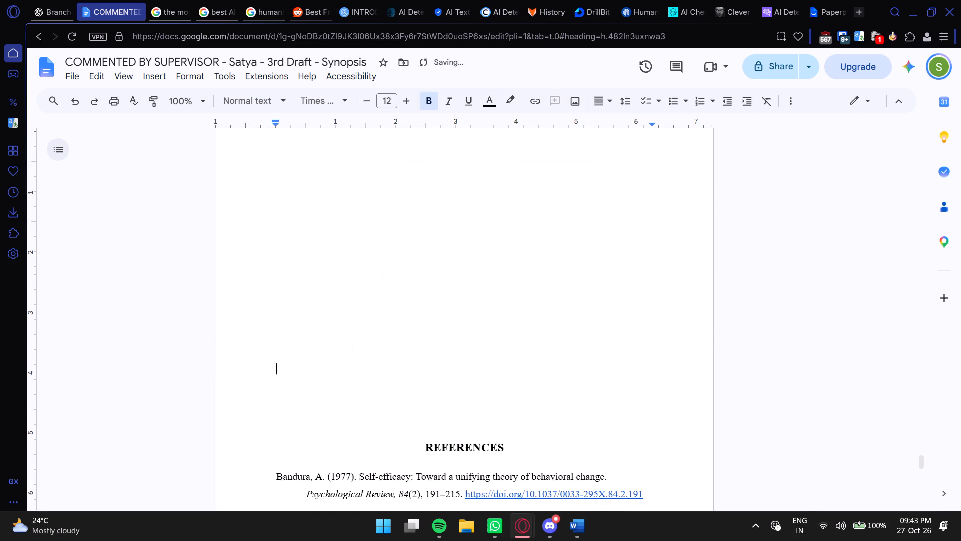
{"action": "key", "text": "BackSpace"}
{"action": "key", "text": "BackSpace"}
{"action": "key", "text": "BackSpace"}
{"action": "key", "text": "BackSpace"}
{"action": "scroll", "coordinate": [434, 391], "scroll_direction": "up", "scroll_amount": 2}
{"action": "key", "text": "BackSpace"}
{"action": "key", "text": "BackSpace"}
{"action": "key", "text": "BackSpace"}
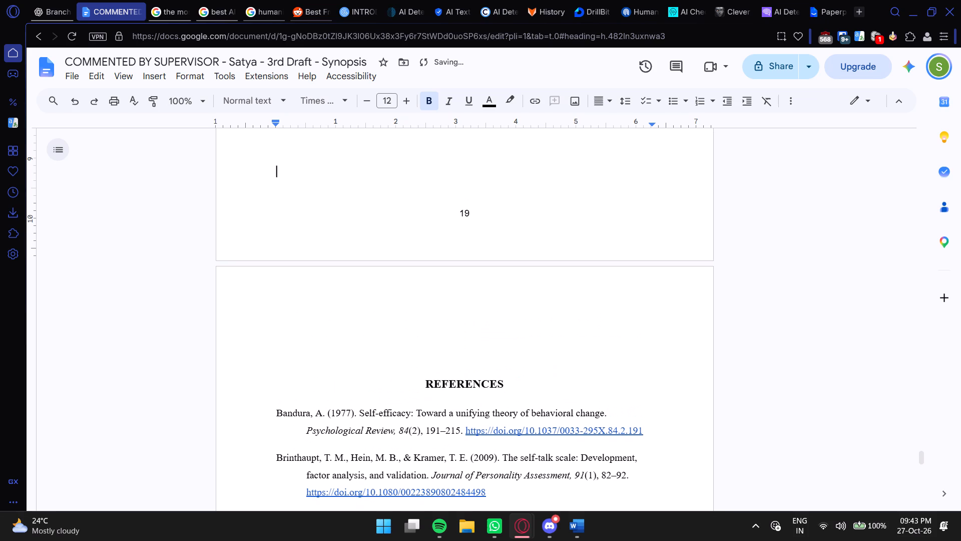
Remove the blank lines directly above the REFERENCES heading so it starts at the top of its page.
{"action": "left_click", "coordinate": [425, 381]}
{"action": "key", "text": "BackSpace"}
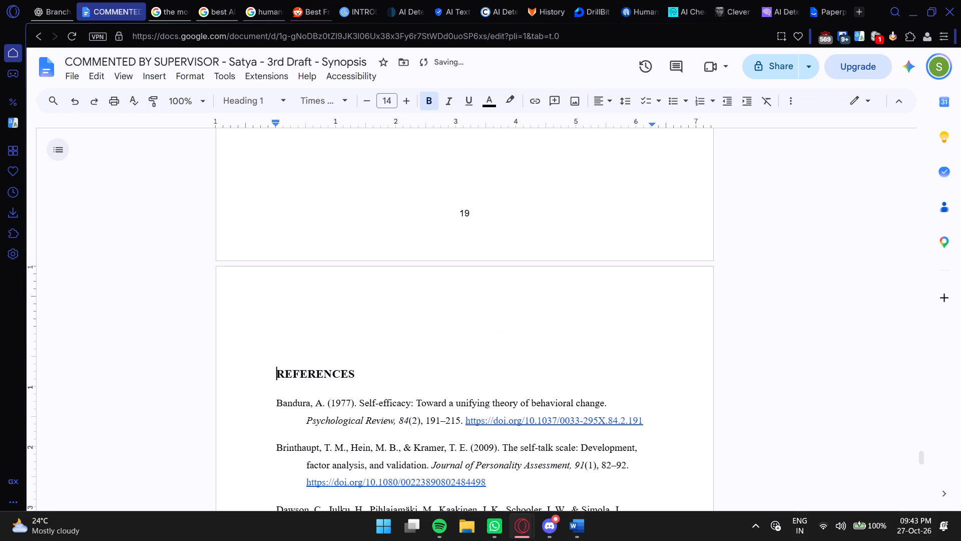
{"action": "key", "text": "BackSpace"}
{"action": "key", "text": "BackSpace"}
{"action": "key", "text": "Return"}
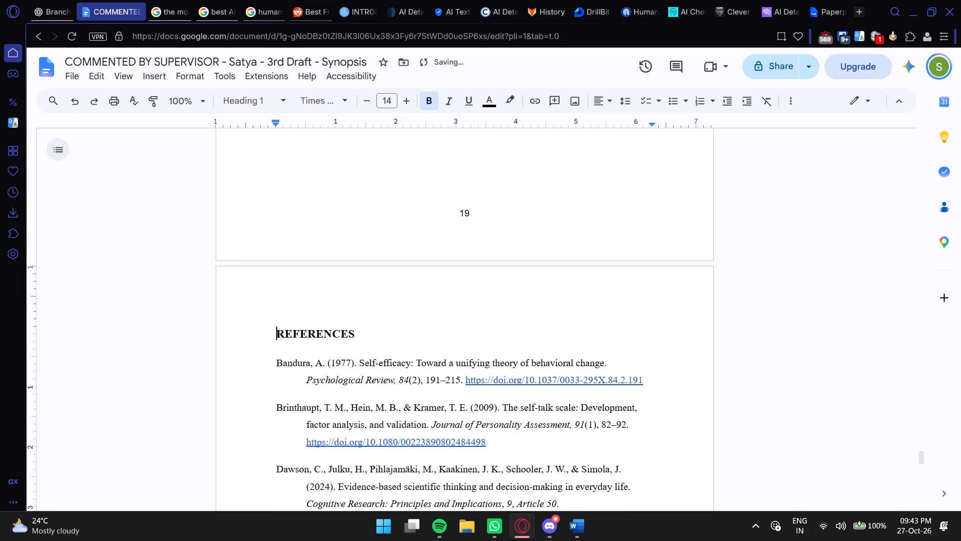
Center-align the REFERENCES heading.
{"action": "left_click_drag", "start_coordinate": [269, 333], "coordinate": [354, 338]}
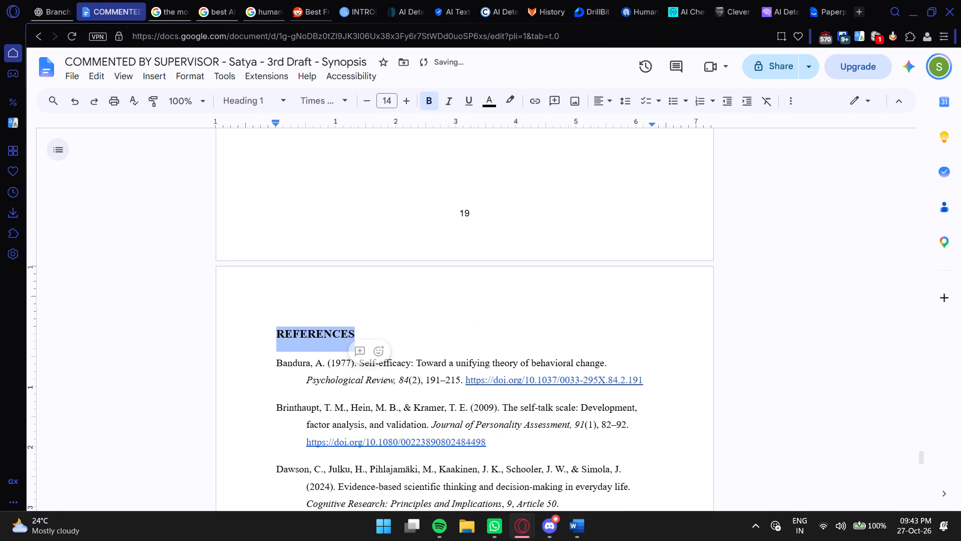
{"action": "left_click", "coordinate": [602, 103]}
{"action": "left_click", "coordinate": [621, 117]}
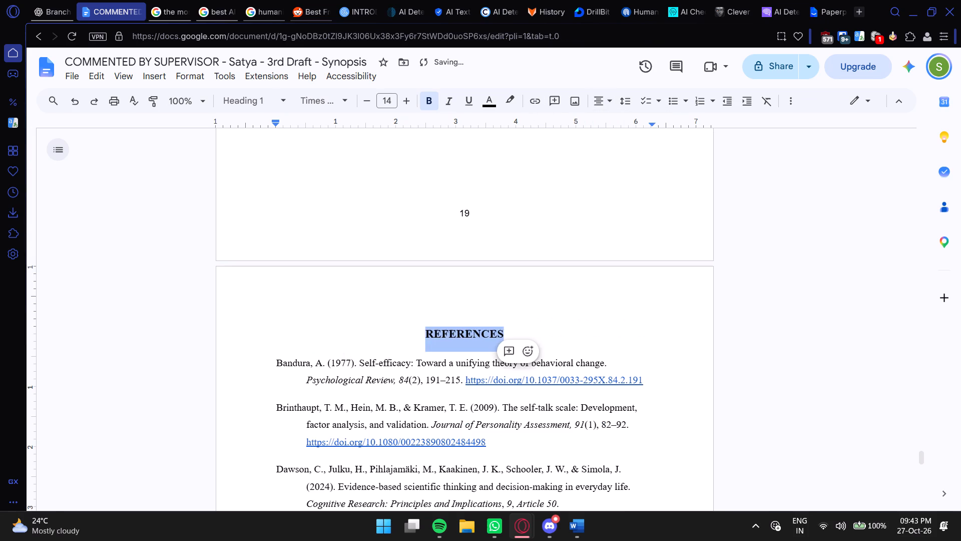
Tighten the gap between the TENTATIVE CHAPTERIZATION OF THE DISSERTATION heading and the table by replacing the blank line there.
{"action": "scroll", "coordinate": [491, 314], "scroll_direction": "up", "scroll_amount": 6}
{"action": "scroll", "coordinate": [491, 314], "scroll_direction": "down", "scroll_amount": 3}
{"action": "scroll", "coordinate": [491, 314], "scroll_direction": "up", "scroll_amount": 7}
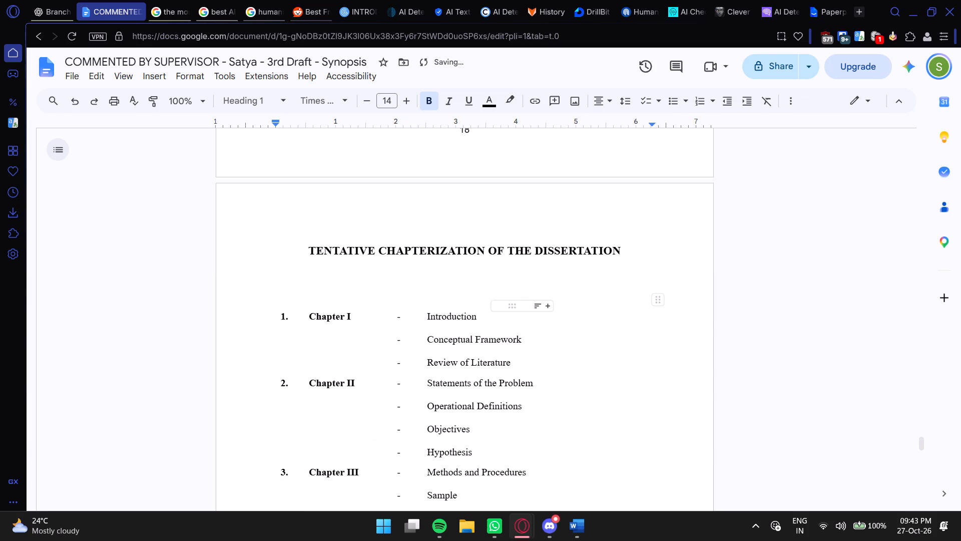
{"action": "left_click", "coordinate": [338, 283]}
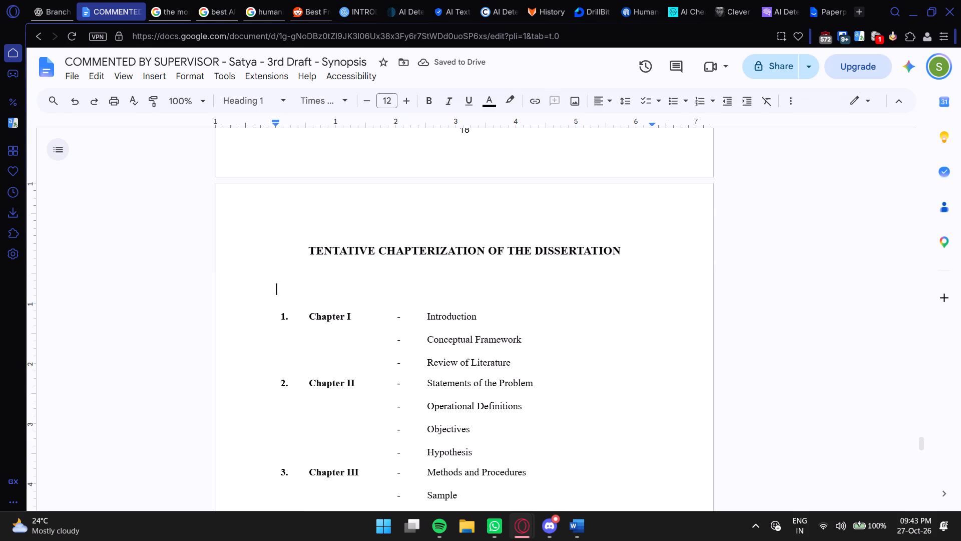
{"action": "key", "text": "BackSpace"}
{"action": "key", "text": "Return"}
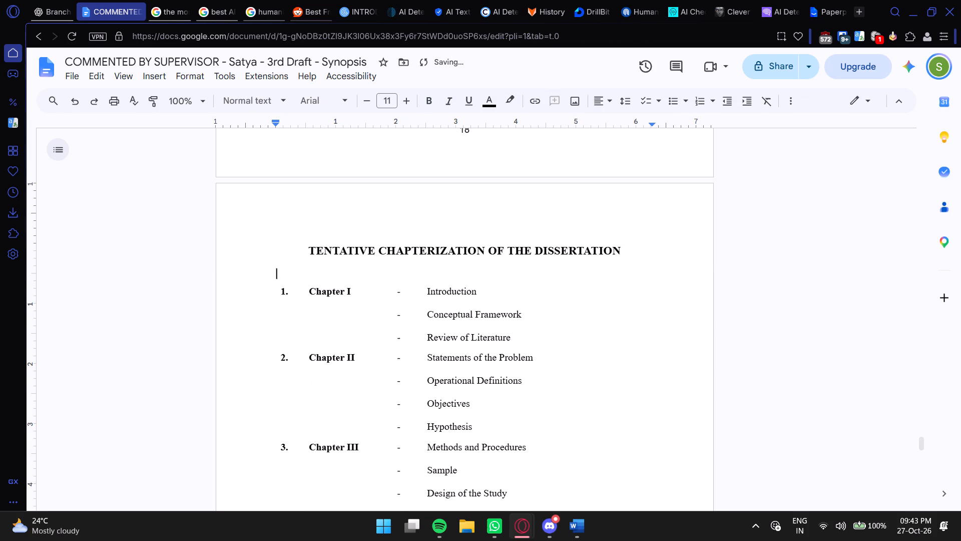
Check the chapterization table's layout on its page and the Statistical Analyses pages before it.
{"action": "scroll", "coordinate": [351, 289], "scroll_direction": "down", "scroll_amount": 4}
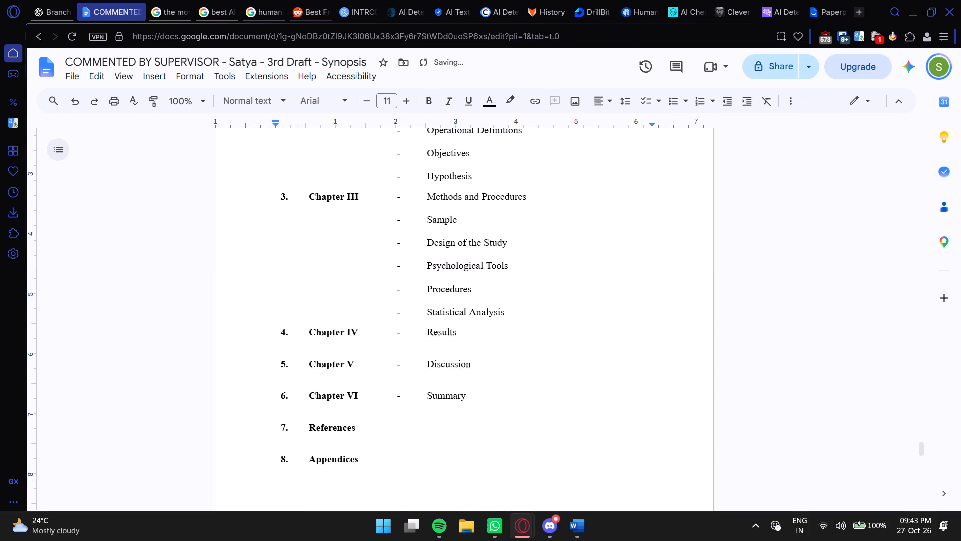
{"action": "scroll", "coordinate": [352, 291], "scroll_direction": "down", "scroll_amount": 2}
{"action": "scroll", "coordinate": [352, 291], "scroll_direction": "up", "scroll_amount": 6}
{"action": "scroll", "coordinate": [487, 280], "scroll_direction": "down", "scroll_amount": 5}
{"action": "scroll", "coordinate": [487, 281], "scroll_direction": "up", "scroll_amount": 5}
{"action": "scroll", "coordinate": [487, 281], "scroll_direction": "down", "scroll_amount": 6}
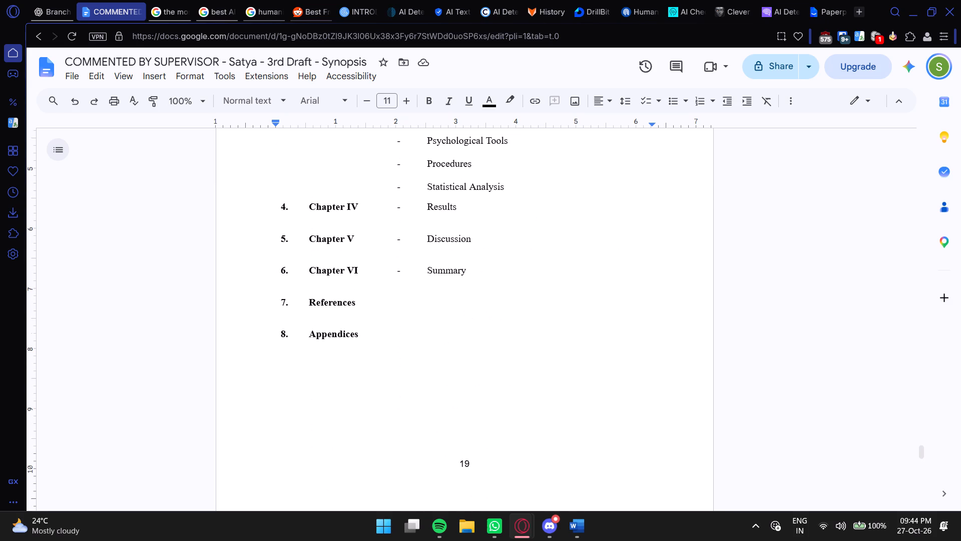
{"action": "scroll", "coordinate": [487, 281], "scroll_direction": "down", "scroll_amount": 5}
{"action": "scroll", "coordinate": [474, 292], "scroll_direction": "up", "scroll_amount": 20}
{"action": "scroll", "coordinate": [474, 292], "scroll_direction": "up", "scroll_amount": 1}
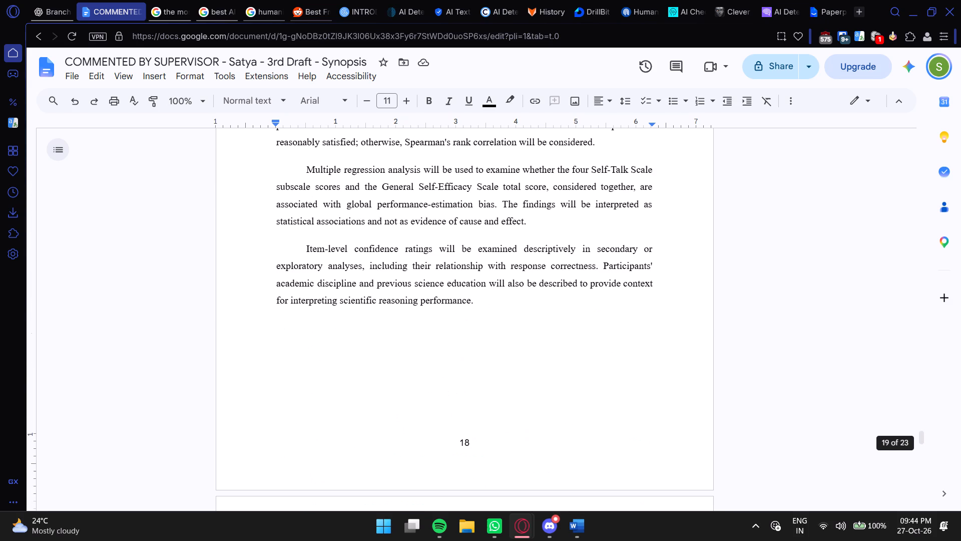
{"action": "scroll", "coordinate": [474, 292], "scroll_direction": "down", "scroll_amount": 6}
{"action": "scroll", "coordinate": [485, 302], "scroll_direction": "up", "scroll_amount": 6}
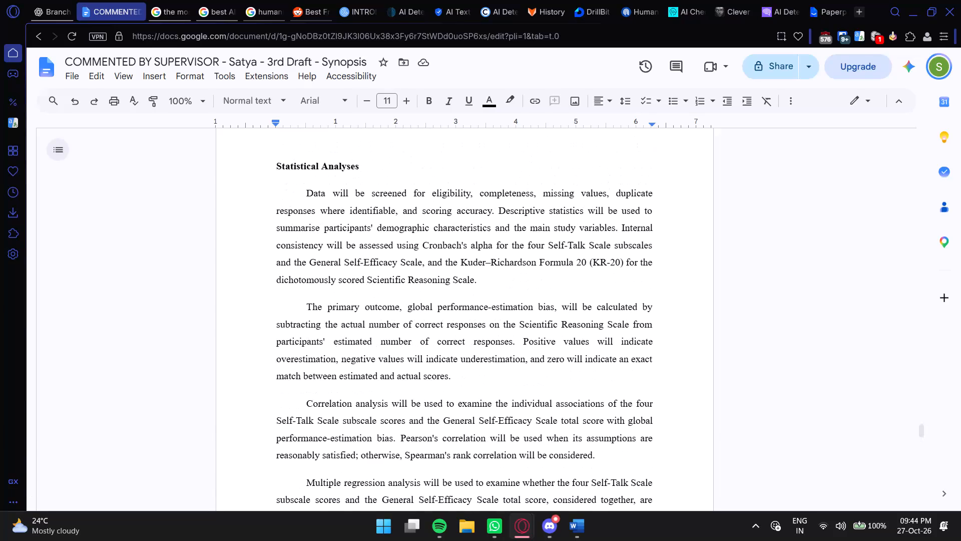
{"action": "scroll", "coordinate": [579, 314], "scroll_direction": "up", "scroll_amount": 5}
Look through the document from the title page through the Introduction to the THEORETICAL AND CONCEPTUAL FRAMEWORK heading, checking section placement.
{"action": "left_click_drag", "start_coordinate": [920, 424], "coordinate": [928, 106]}
{"action": "scroll", "coordinate": [489, 238], "scroll_direction": "down", "scroll_amount": 3}
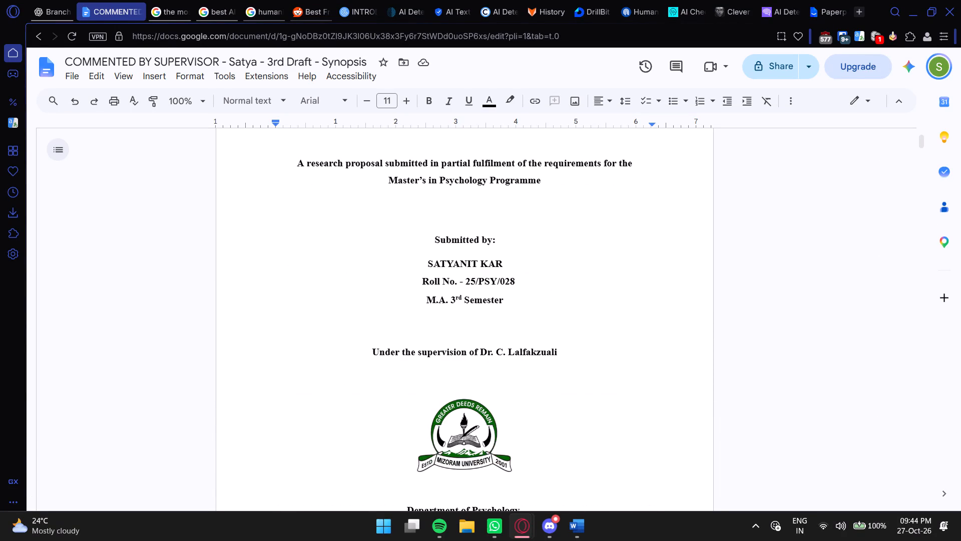
{"action": "scroll", "coordinate": [488, 238], "scroll_direction": "down", "scroll_amount": 4}
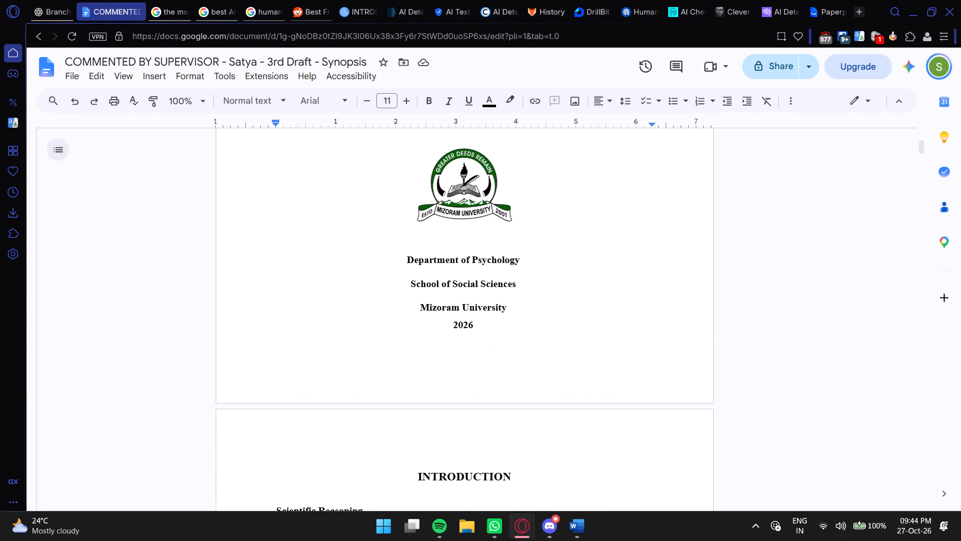
{"action": "scroll", "coordinate": [426, 267], "scroll_direction": "down", "scroll_amount": 3}
{"action": "left_click", "coordinate": [399, 266]}
{"action": "scroll", "coordinate": [399, 266], "scroll_direction": "down", "scroll_amount": 7}
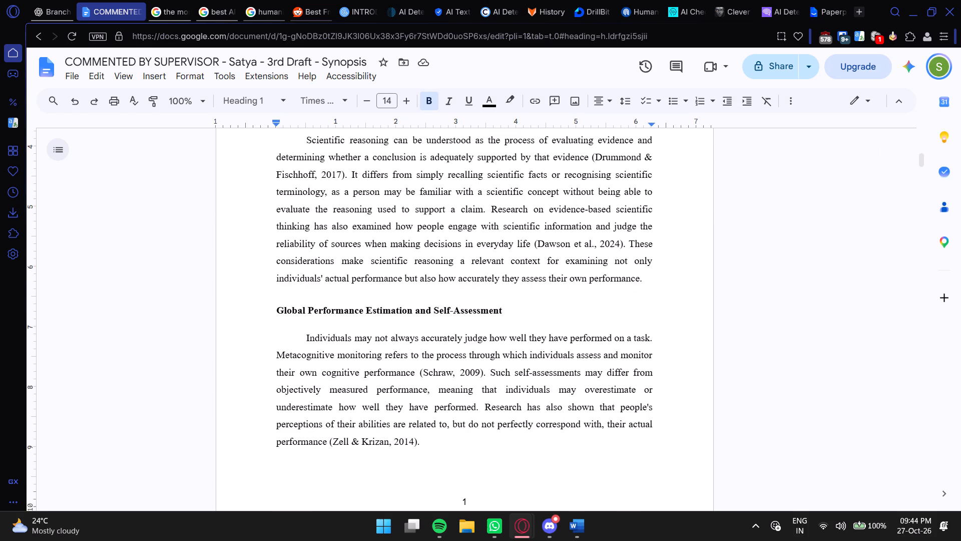
{"action": "scroll", "coordinate": [398, 266], "scroll_direction": "down", "scroll_amount": 19}
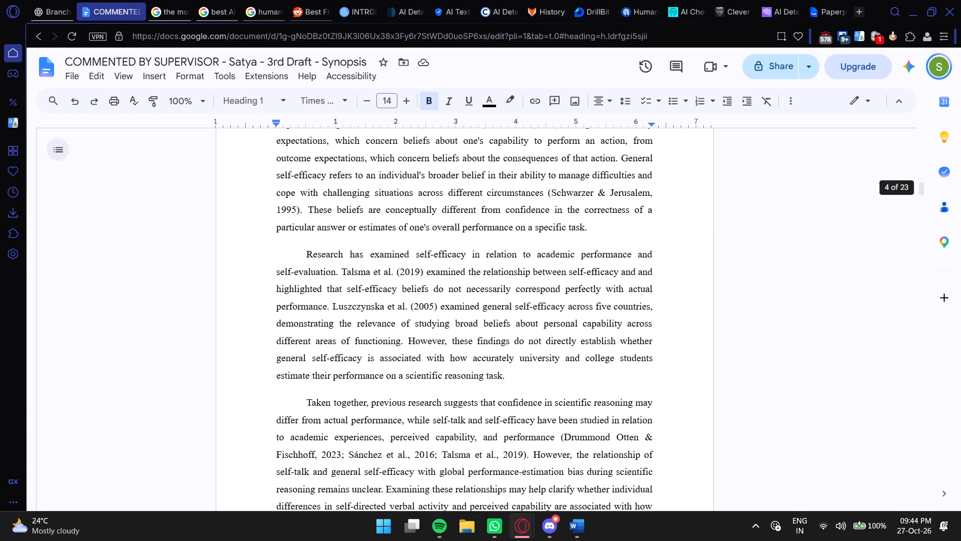
{"action": "scroll", "coordinate": [398, 266], "scroll_direction": "down", "scroll_amount": 1}
{"action": "scroll", "coordinate": [398, 266], "scroll_direction": "up", "scroll_amount": 5}
{"action": "scroll", "coordinate": [398, 266], "scroll_direction": "down", "scroll_amount": 11}
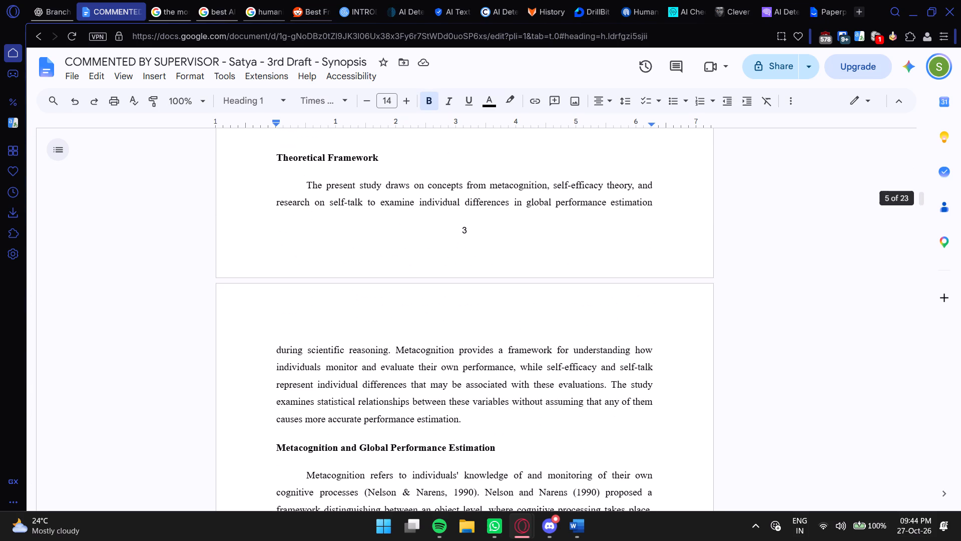
{"action": "scroll", "coordinate": [398, 266], "scroll_direction": "up", "scroll_amount": 2}
Insert three blank lines before the THEORETICAL AND CONCEPTUAL FRAMEWORK heading to move it onto a new page.
{"action": "left_click", "coordinate": [321, 247]}
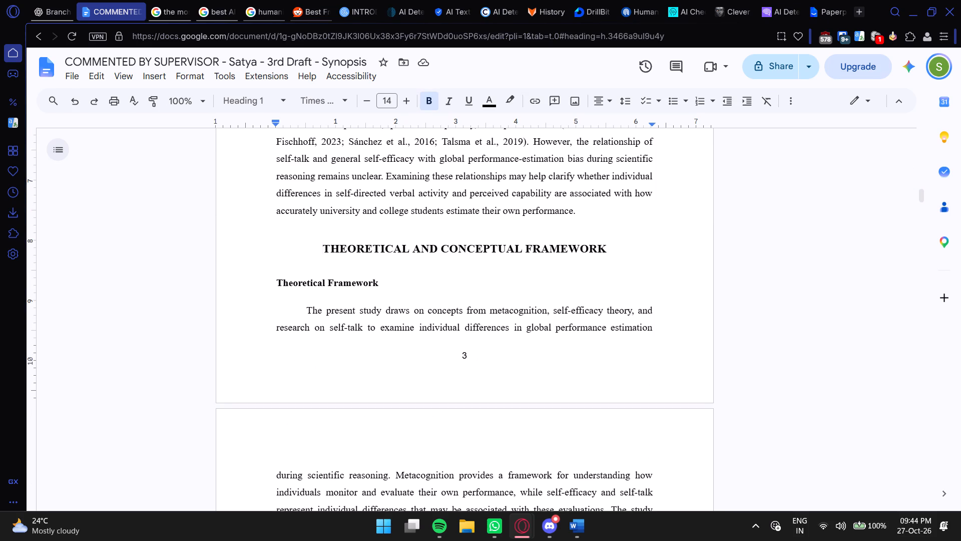
{"action": "key", "text": "Return"}
{"action": "key", "text": "Return"}
{"action": "key", "text": "Return"}
Remove the blank lines above the REVIEW OF LITERATURE heading so it starts at the top of its page.
{"action": "scroll", "coordinate": [423, 306], "scroll_direction": "down", "scroll_amount": 5}
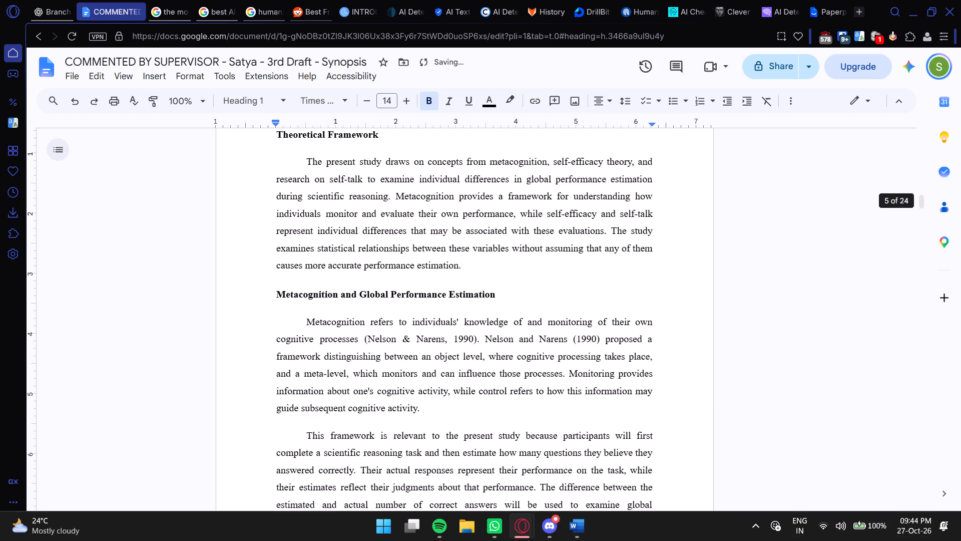
{"action": "scroll", "coordinate": [425, 306], "scroll_direction": "down", "scroll_amount": 20}
{"action": "scroll", "coordinate": [425, 306], "scroll_direction": "down", "scroll_amount": 7}
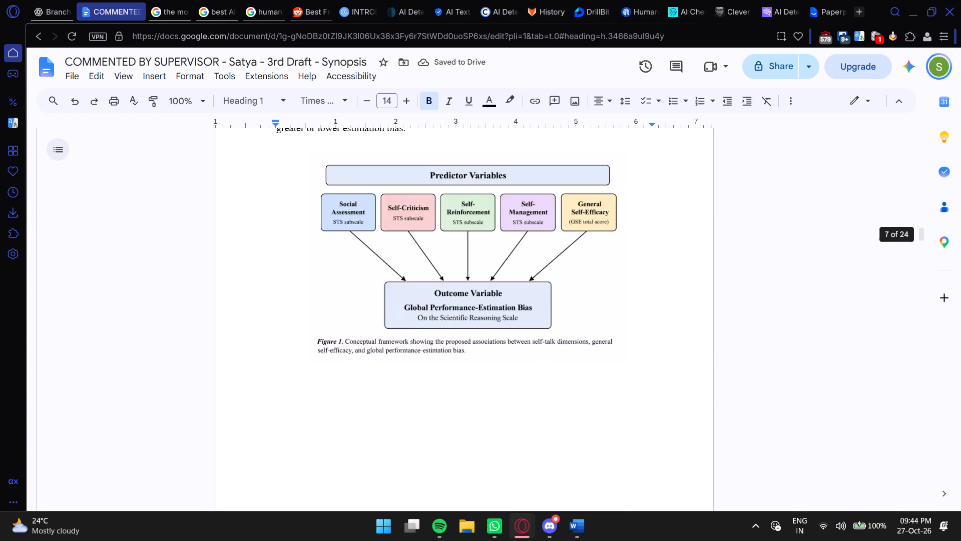
{"action": "scroll", "coordinate": [427, 304], "scroll_direction": "down", "scroll_amount": 4}
{"action": "left_click", "coordinate": [379, 370]}
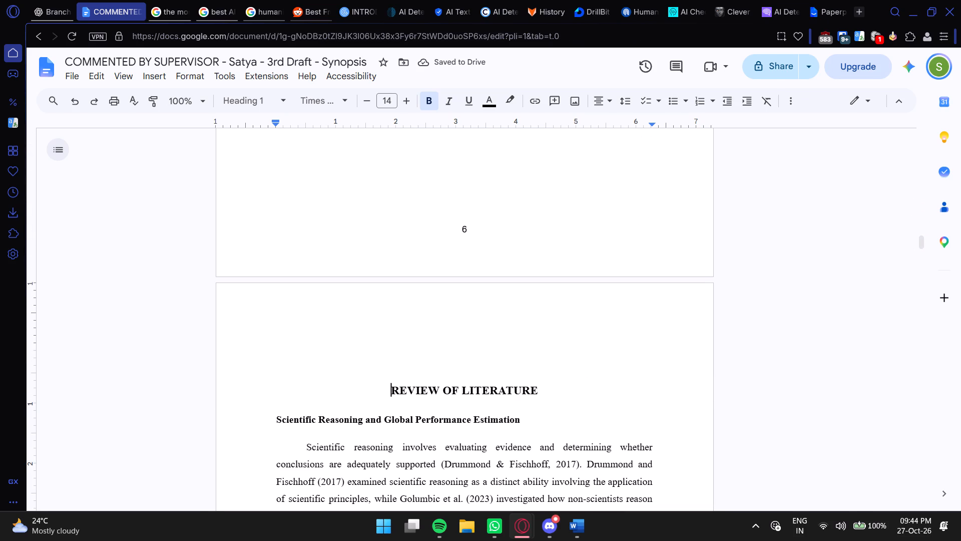
{"action": "left_click", "coordinate": [396, 351]}
{"action": "key", "text": "BackSpace"}
{"action": "key", "text": "BackSpace"}
{"action": "left_click", "coordinate": [421, 342]}
{"action": "left_click", "coordinate": [380, 357]}
{"action": "key", "text": "BackSpace"}
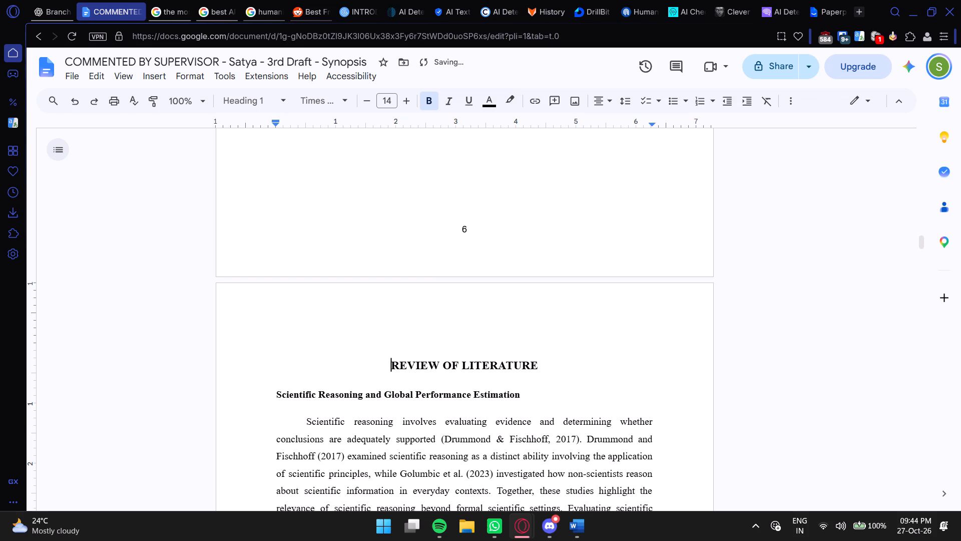
{"action": "key", "text": "BackSpace"}
{"action": "key", "text": "Return"}
Centre the REVIEW OF LITERATURE heading on its page.
{"action": "left_click_drag", "start_coordinate": [272, 348], "coordinate": [319, 348]}
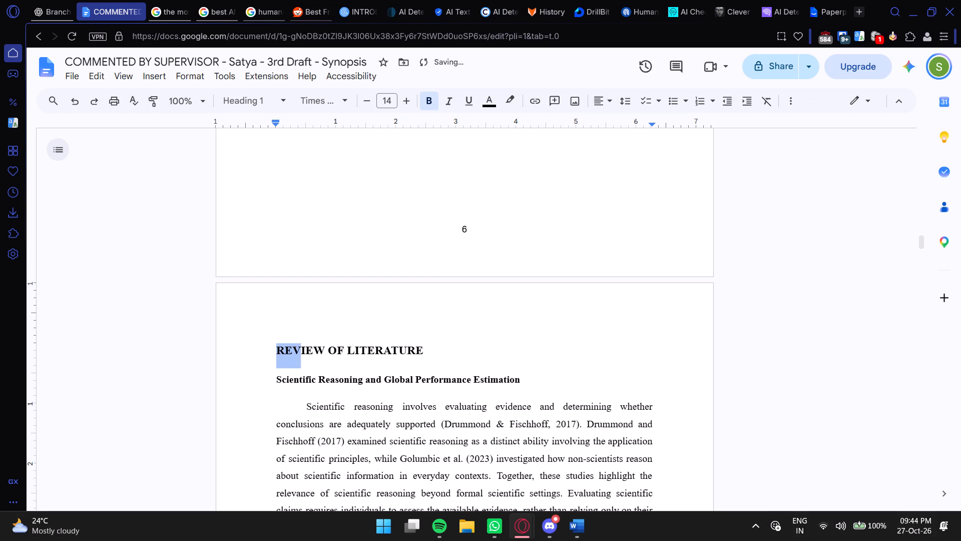
{"action": "left_click_drag", "start_coordinate": [319, 348], "coordinate": [422, 352]}
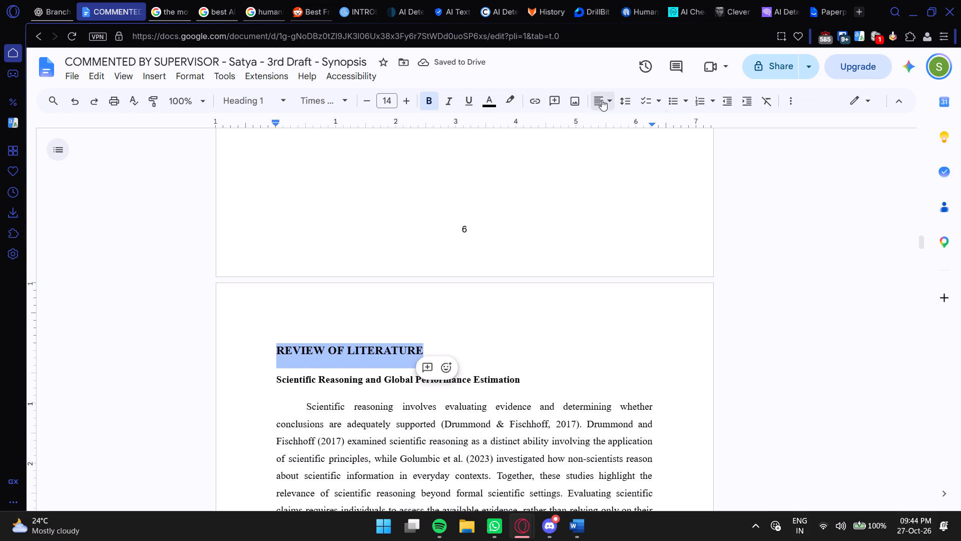
{"action": "left_click", "coordinate": [603, 100]}
{"action": "left_click", "coordinate": [623, 127]}
Remove the blank space between the end of the literature review and the STATEMENT OF THE PROBLEM heading.
{"action": "scroll", "coordinate": [518, 325], "scroll_direction": "down", "scroll_amount": 6}
{"action": "scroll", "coordinate": [478, 304], "scroll_direction": "down", "scroll_amount": 8}
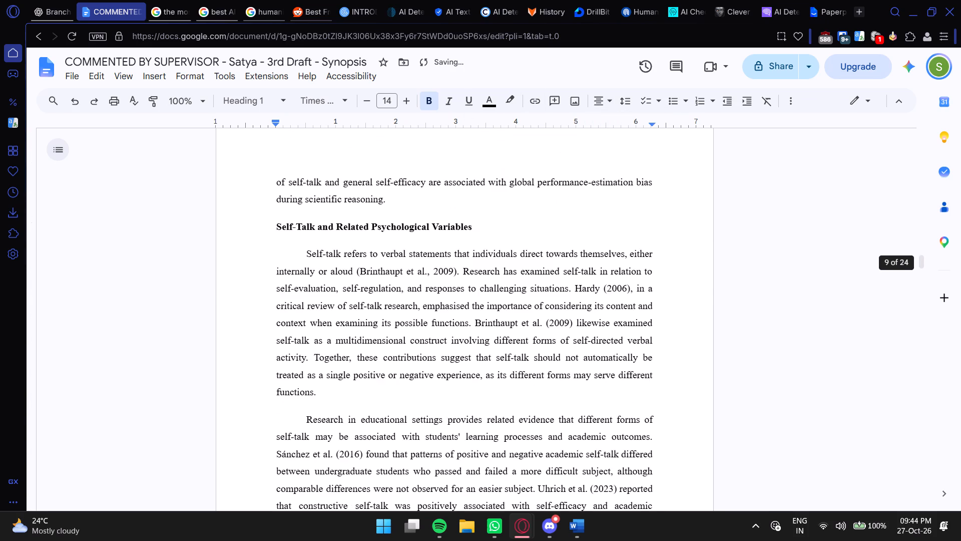
{"action": "scroll", "coordinate": [472, 307], "scroll_direction": "down", "scroll_amount": 18}
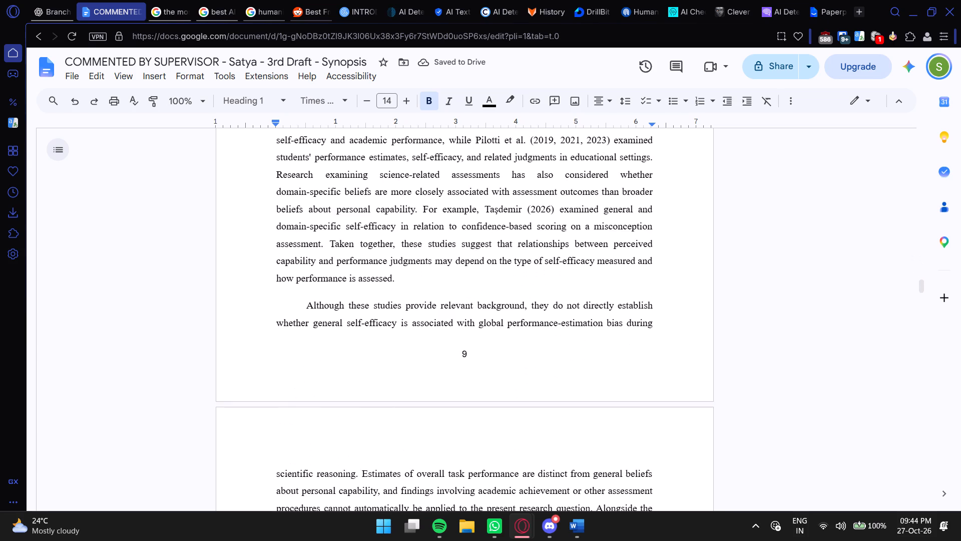
{"action": "scroll", "coordinate": [470, 313], "scroll_direction": "down", "scroll_amount": 5}
{"action": "left_click", "coordinate": [390, 291]}
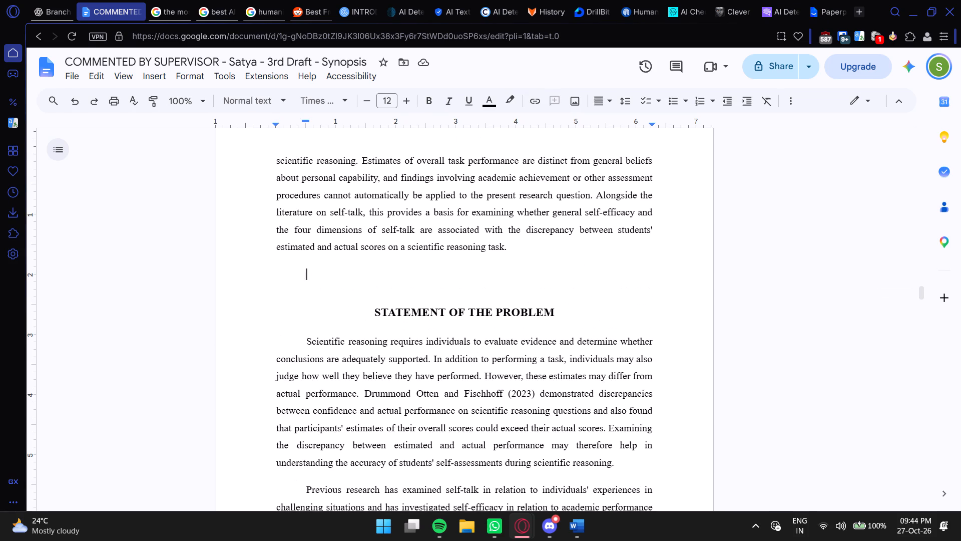
{"action": "key", "text": "BackSpace"}
{"action": "key", "text": "BackSpace"}
Remove the blank line above the Research Question subheading.
{"action": "scroll", "coordinate": [395, 292], "scroll_direction": "down", "scroll_amount": 10}
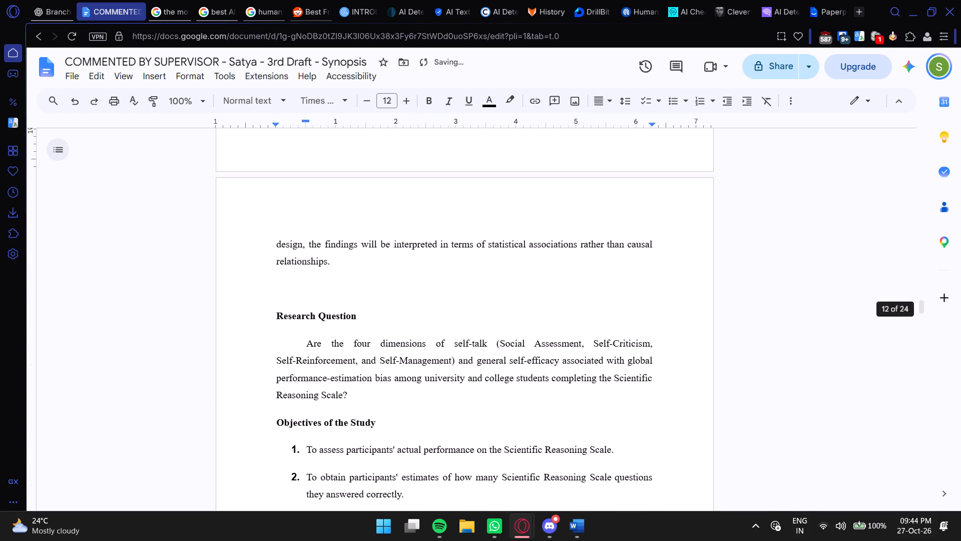
{"action": "left_click", "coordinate": [297, 298]}
{"action": "key", "text": "BackSpace"}
Check the layout of the Objectives of the Study and Hypotheses H1 to H3, up to the OPERATIONAL DEFINITIONS heading.
{"action": "scroll", "coordinate": [303, 298], "scroll_direction": "down", "scroll_amount": 4}
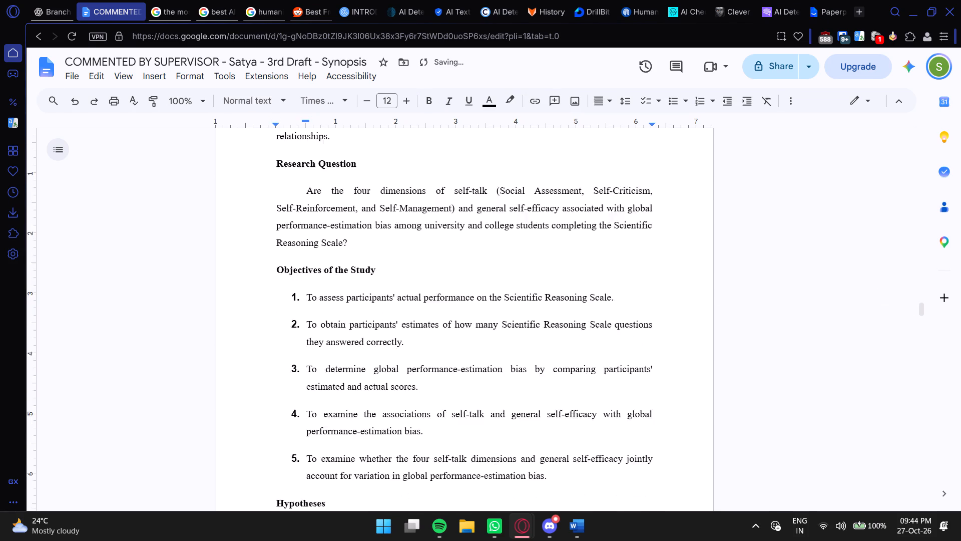
{"action": "scroll", "coordinate": [303, 298], "scroll_direction": "down", "scroll_amount": 3}
{"action": "scroll", "coordinate": [303, 298], "scroll_direction": "up", "scroll_amount": 3}
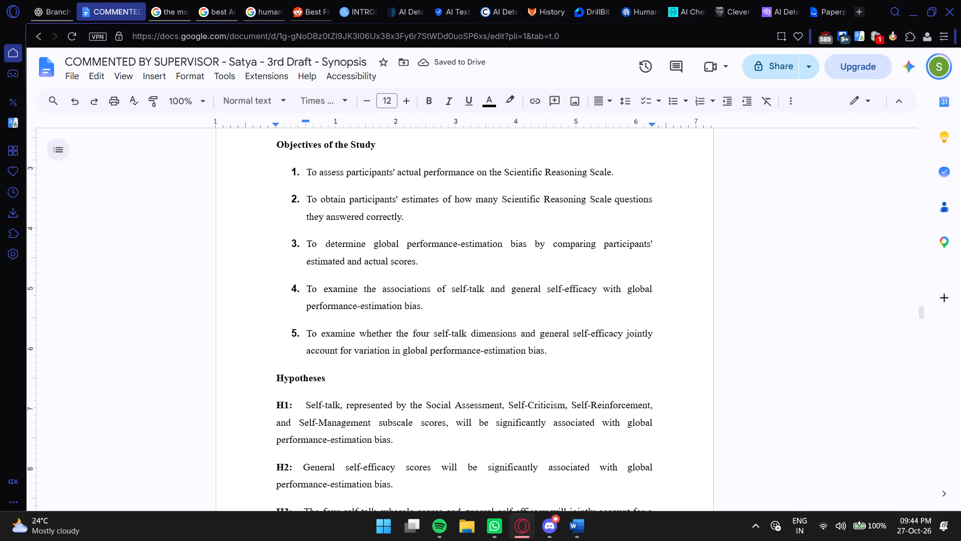
{"action": "scroll", "coordinate": [405, 297], "scroll_direction": "down", "scroll_amount": 2}
{"action": "scroll", "coordinate": [405, 297], "scroll_direction": "up", "scroll_amount": 3}
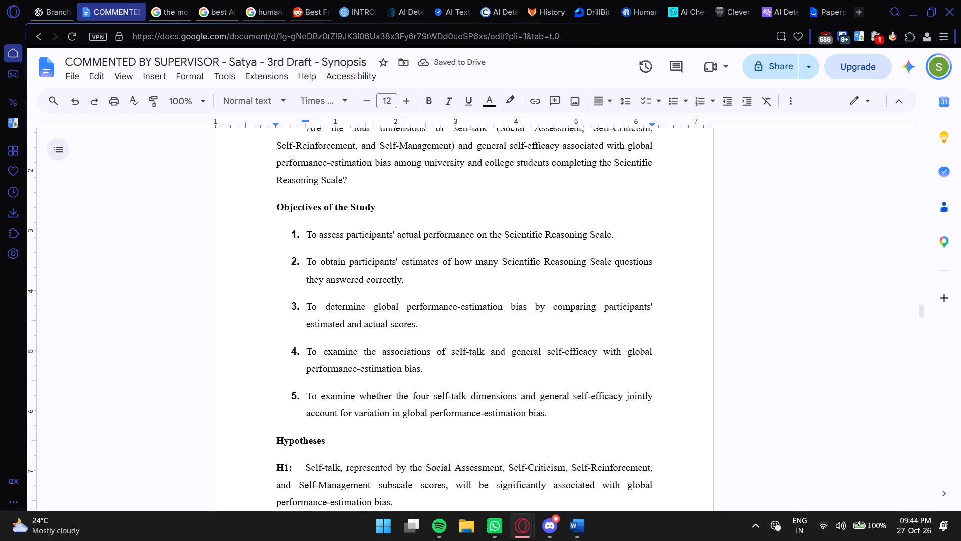
{"action": "left_click", "coordinate": [336, 204]}
{"action": "scroll", "coordinate": [342, 236], "scroll_direction": "down", "scroll_amount": 8}
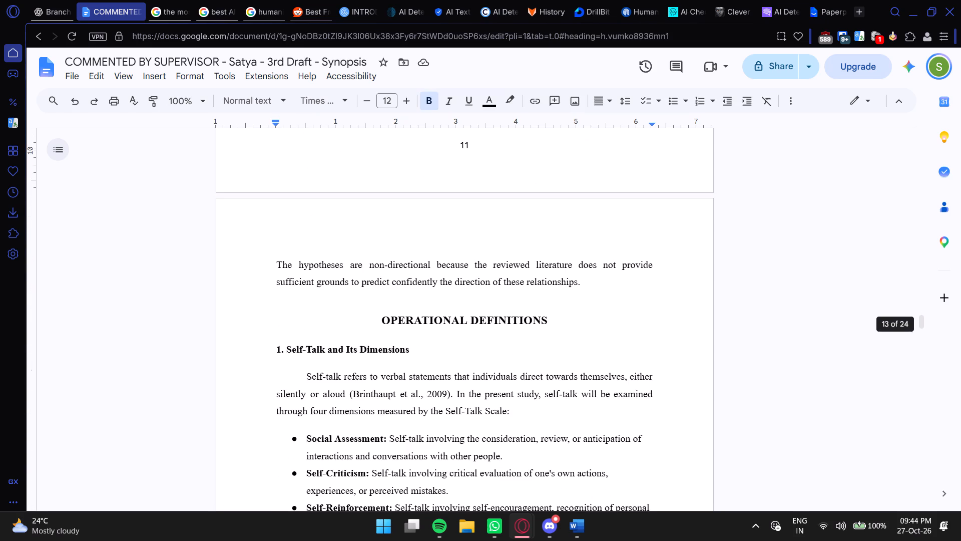
{"action": "scroll", "coordinate": [330, 239], "scroll_direction": "up", "scroll_amount": 2}
{"action": "scroll", "coordinate": [331, 239], "scroll_direction": "down", "scroll_amount": 2}
{"action": "scroll", "coordinate": [331, 239], "scroll_direction": "up", "scroll_amount": 2}
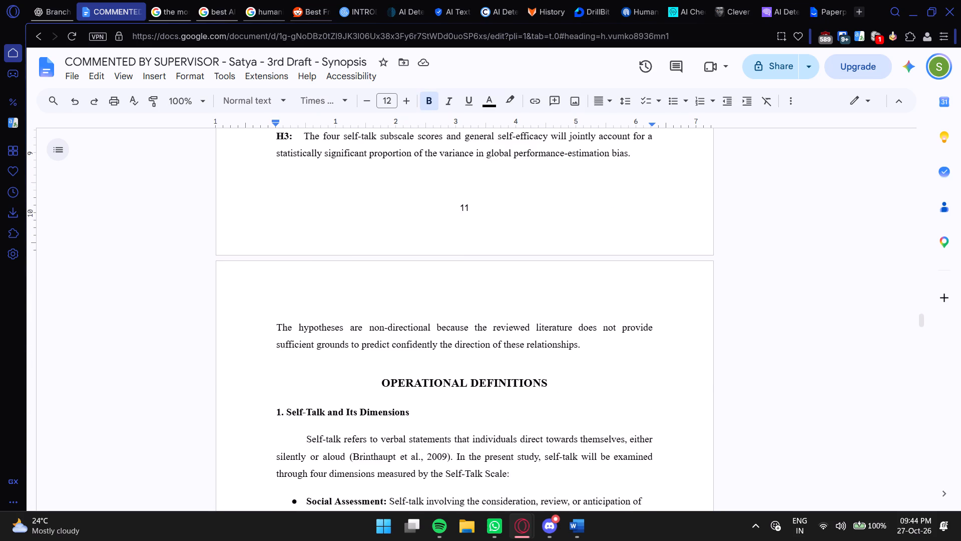
{"action": "scroll", "coordinate": [331, 239], "scroll_direction": "up", "scroll_amount": 1}
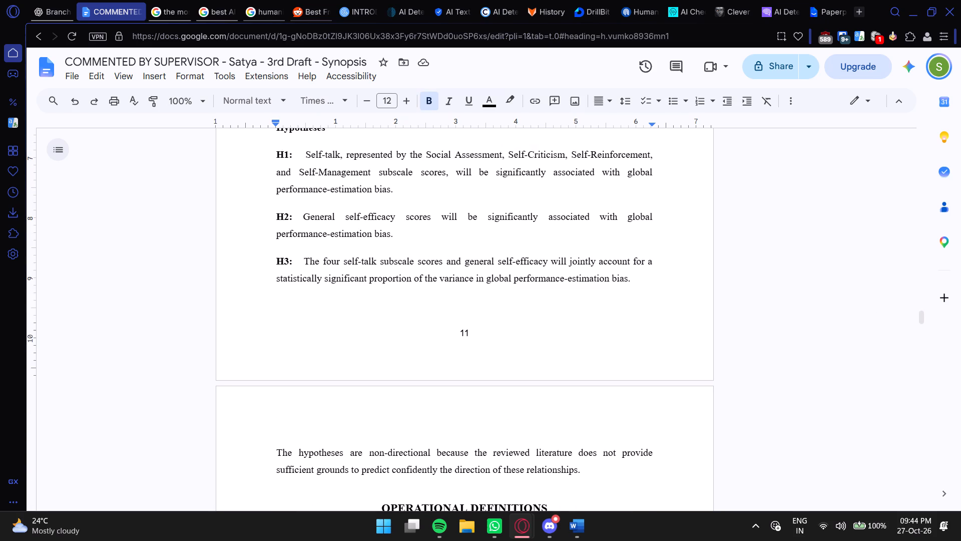
{"action": "left_click", "coordinate": [333, 262]}
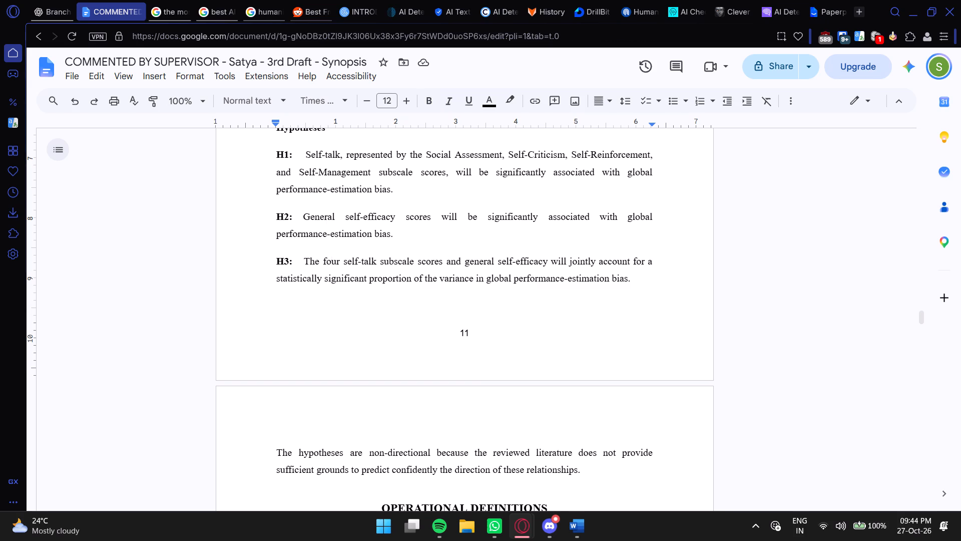
{"action": "left_click", "coordinate": [332, 218]}
{"action": "left_click", "coordinate": [310, 155]}
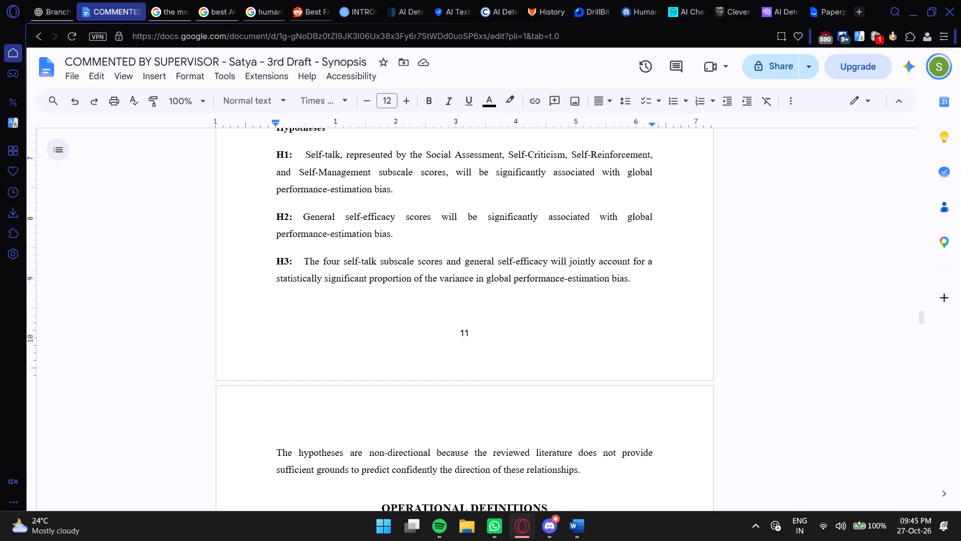
{"action": "left_click", "coordinate": [309, 171]}
Remove the blank lines between the University and College Students definition and the METHODS AND PROCEDURE heading.
{"action": "scroll", "coordinate": [376, 237], "scroll_direction": "down", "scroll_amount": 5}
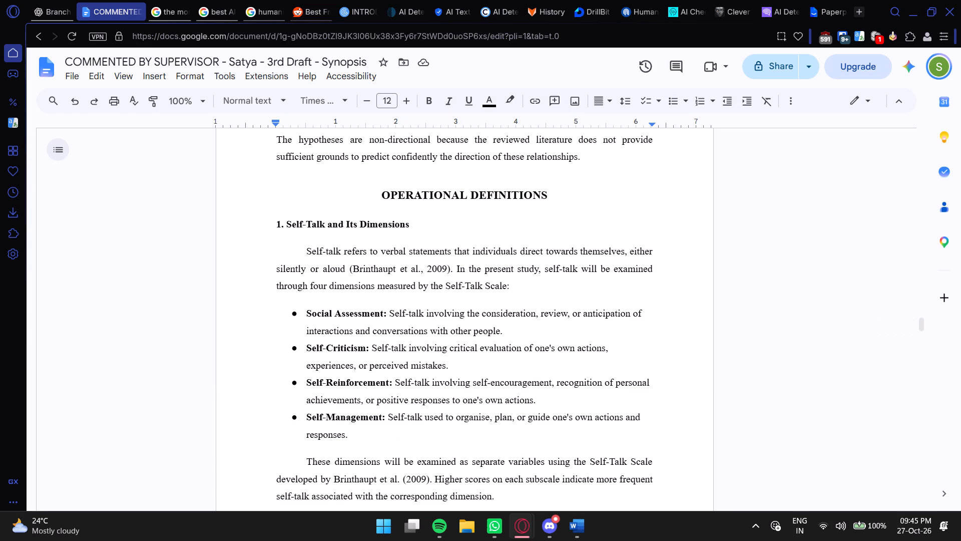
{"action": "scroll", "coordinate": [376, 242], "scroll_direction": "down", "scroll_amount": 4}
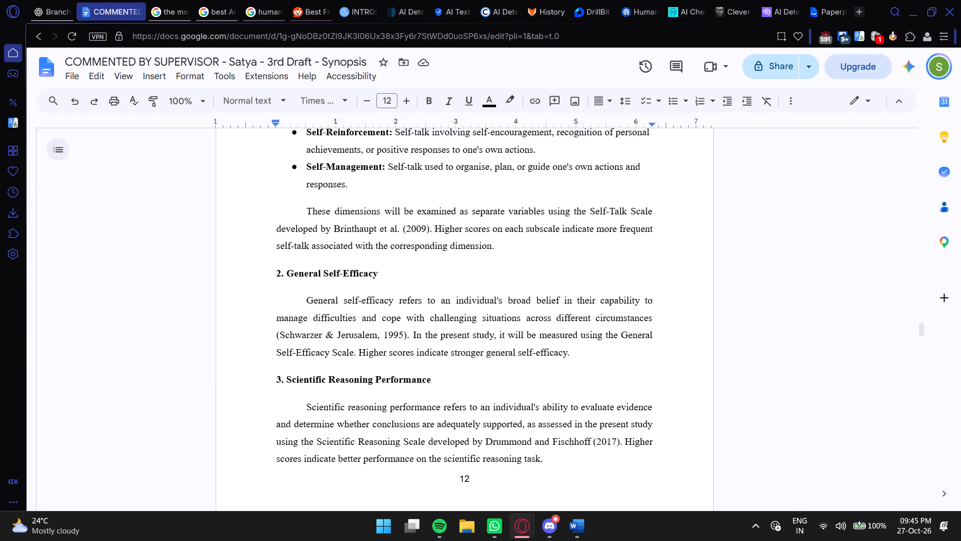
{"action": "scroll", "coordinate": [371, 232], "scroll_direction": "down", "scroll_amount": 5}
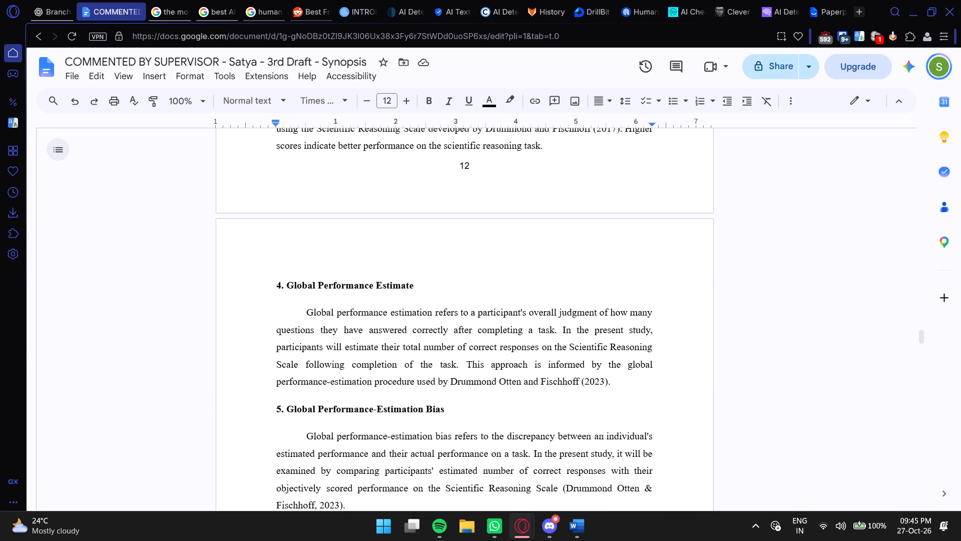
{"action": "scroll", "coordinate": [373, 227], "scroll_direction": "down", "scroll_amount": 1}
{"action": "left_click", "coordinate": [309, 196]}
{"action": "scroll", "coordinate": [323, 216], "scroll_direction": "down", "scroll_amount": 5}
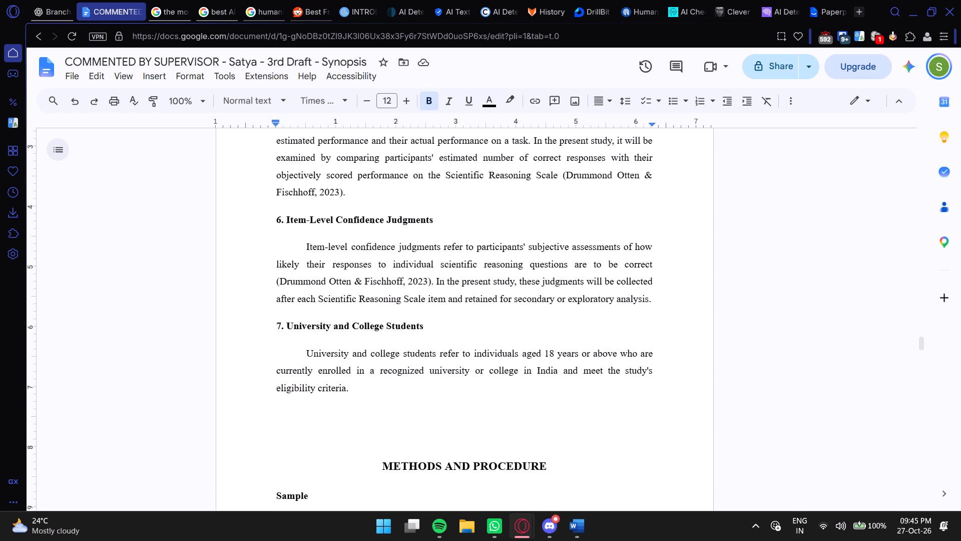
{"action": "scroll", "coordinate": [326, 221], "scroll_direction": "down", "scroll_amount": 1}
{"action": "left_click", "coordinate": [369, 316]}
{"action": "key", "text": "BackSpace"}
{"action": "key", "text": "BackSpace"}
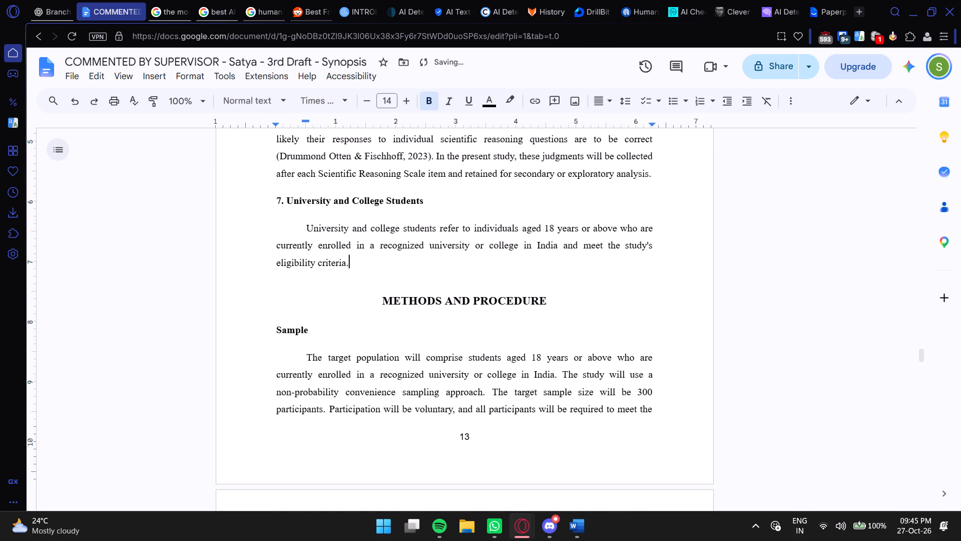
Look through the rest of the document, from the Sample section through the chapterization table to the end of the references.
{"action": "scroll", "coordinate": [393, 281], "scroll_direction": "down", "scroll_amount": 14}
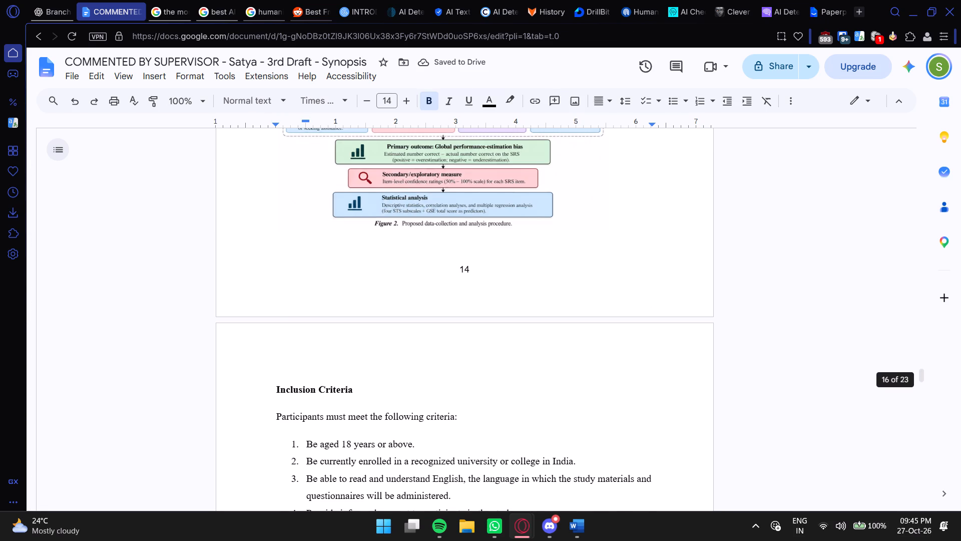
{"action": "scroll", "coordinate": [393, 281], "scroll_direction": "down", "scroll_amount": 2}
{"action": "left_click", "coordinate": [285, 245]}
{"action": "scroll", "coordinate": [311, 268], "scroll_direction": "down", "scroll_amount": 5}
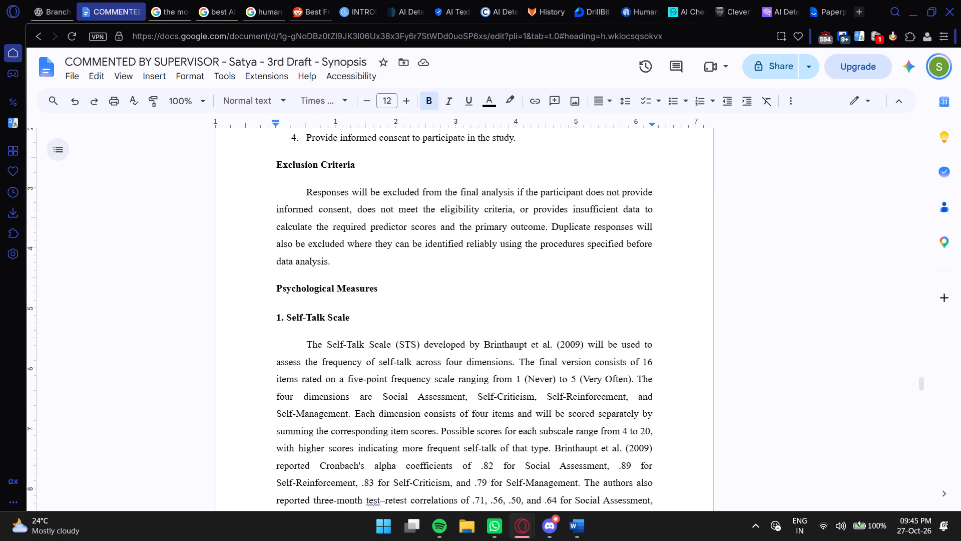
{"action": "scroll", "coordinate": [320, 279], "scroll_direction": "down", "scroll_amount": 10}
{"action": "scroll", "coordinate": [321, 279], "scroll_direction": "down", "scroll_amount": 12}
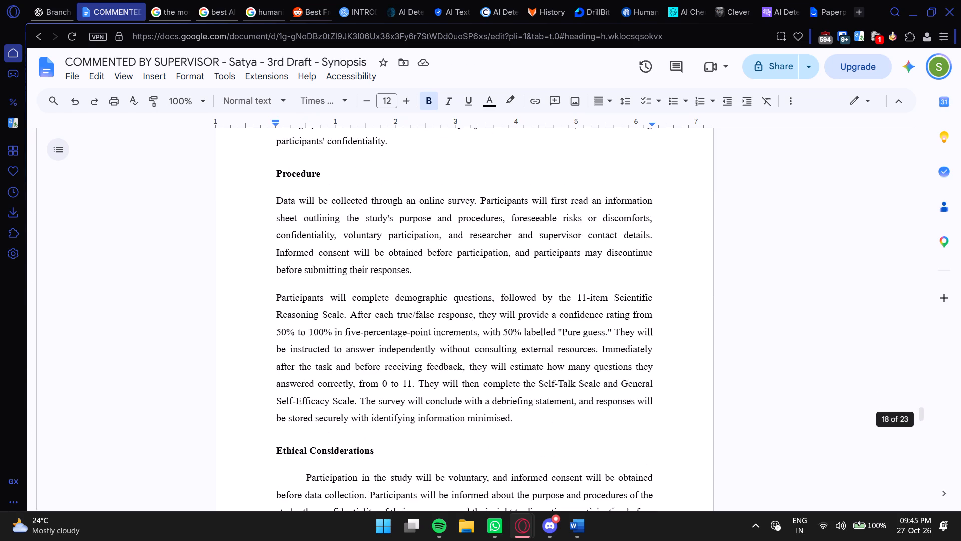
{"action": "scroll", "coordinate": [322, 279], "scroll_direction": "down", "scroll_amount": 20}
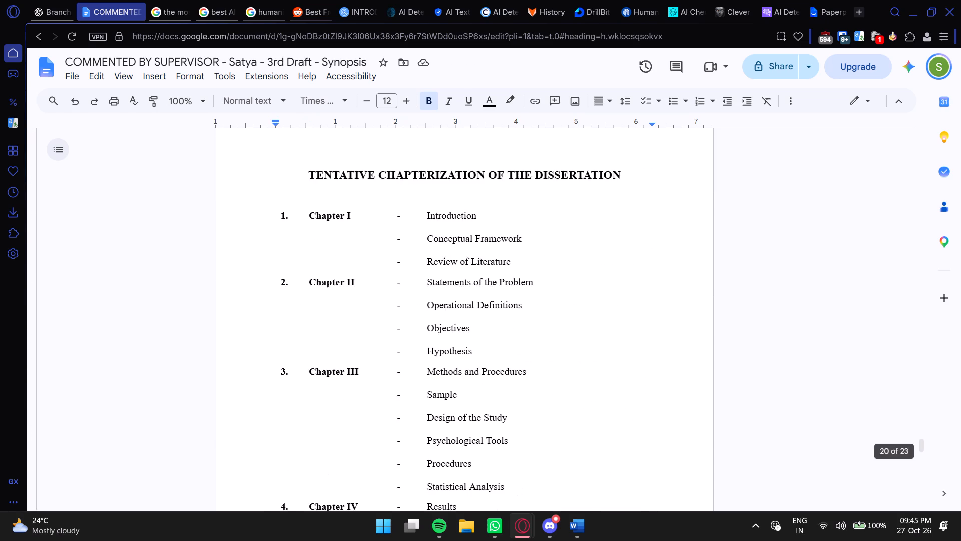
{"action": "scroll", "coordinate": [322, 279], "scroll_direction": "down", "scroll_amount": 11}
{"action": "scroll", "coordinate": [322, 279], "scroll_direction": "down", "scroll_amount": 15}
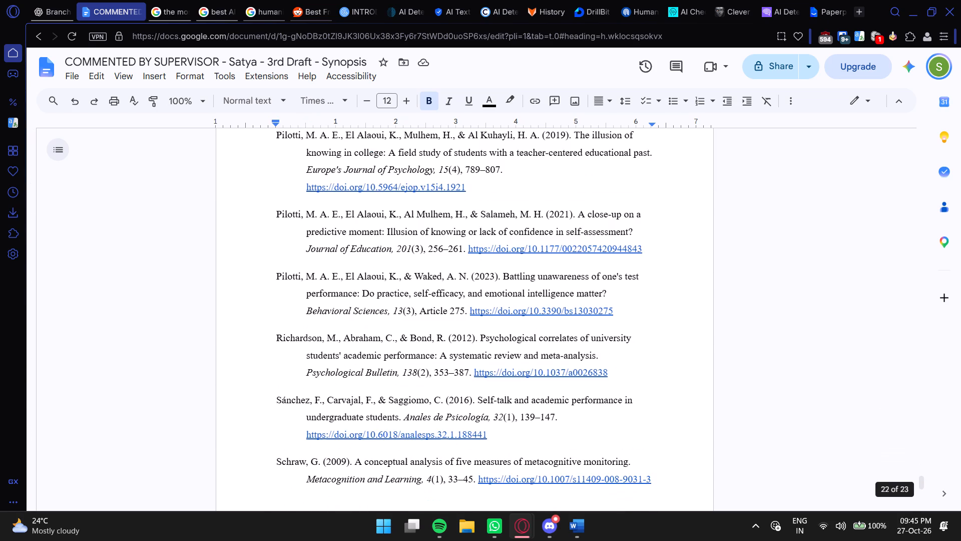
{"action": "scroll", "coordinate": [323, 279], "scroll_direction": "down", "scroll_amount": 19}
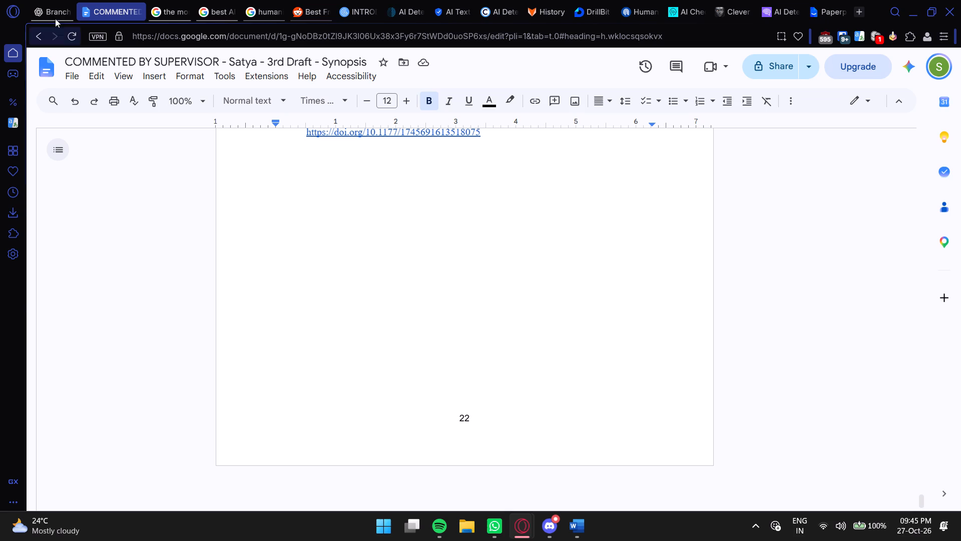
Download the document as a Microsoft Word file named 4th Draft in the Downloads folder.
{"action": "left_click", "coordinate": [79, 73]}
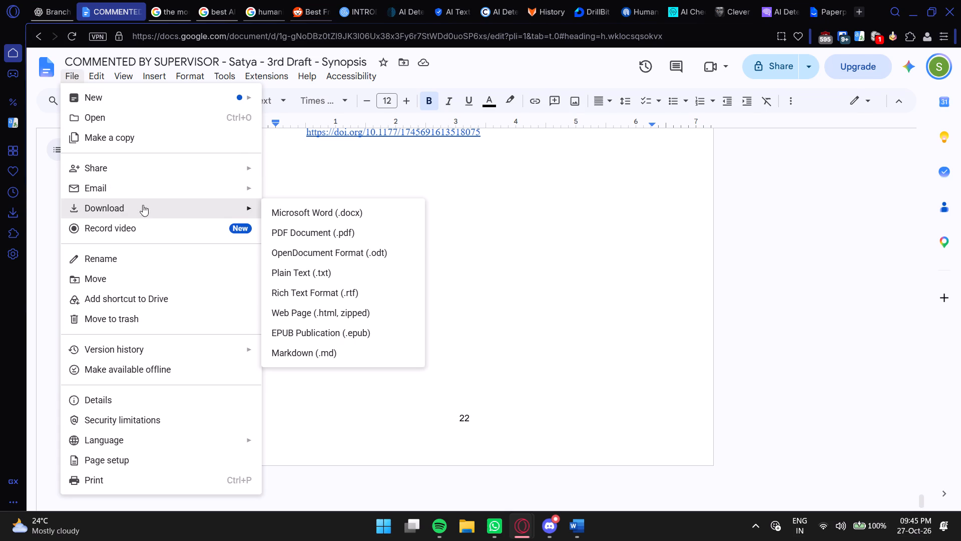
{"action": "left_click", "coordinate": [313, 213]}
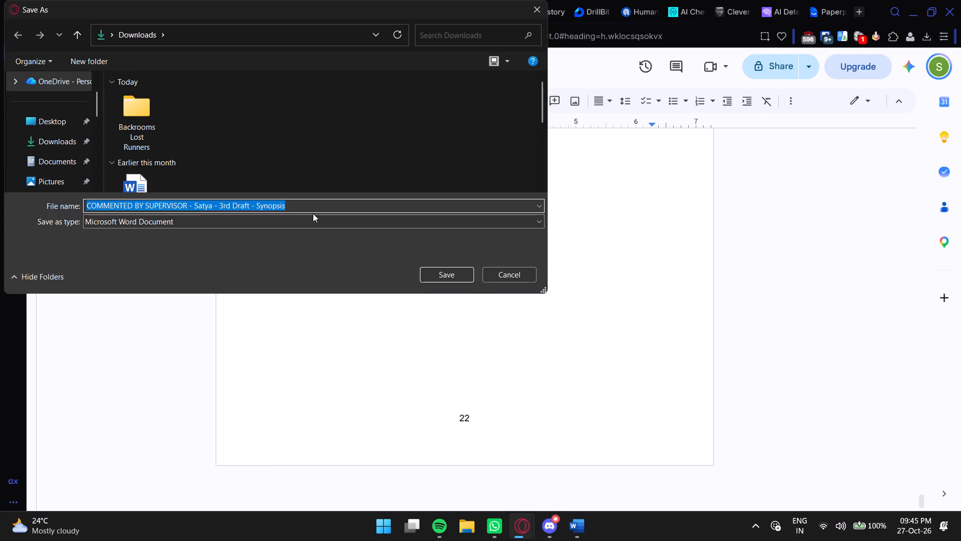
{"action": "type", "text": "4th Draft"}
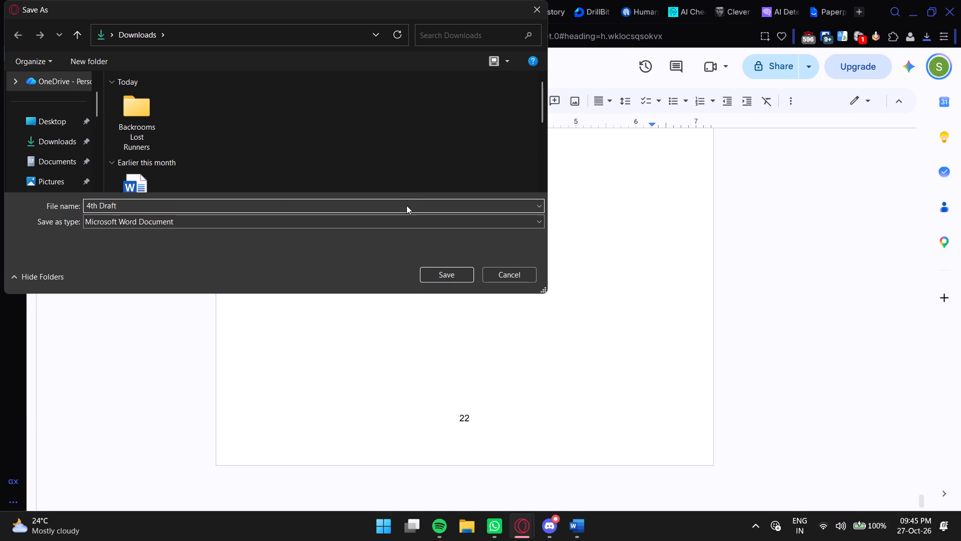
{"action": "left_click", "coordinate": [427, 272]}
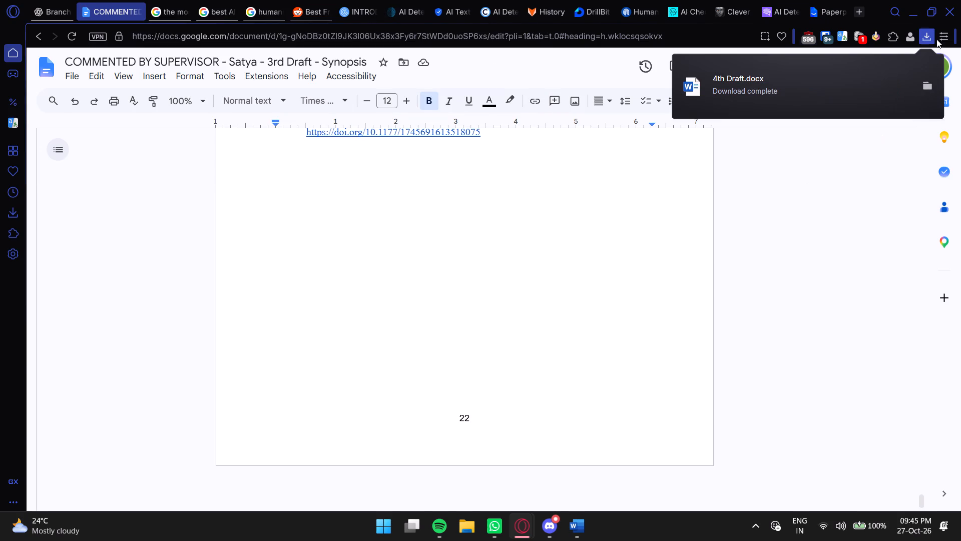
Switch to Microsoft Word and close the supervisor-commented 3rd draft.
{"action": "left_click", "coordinate": [907, 10]}
{"action": "left_click_drag", "start_coordinate": [505, 329], "coordinate": [547, 393]}
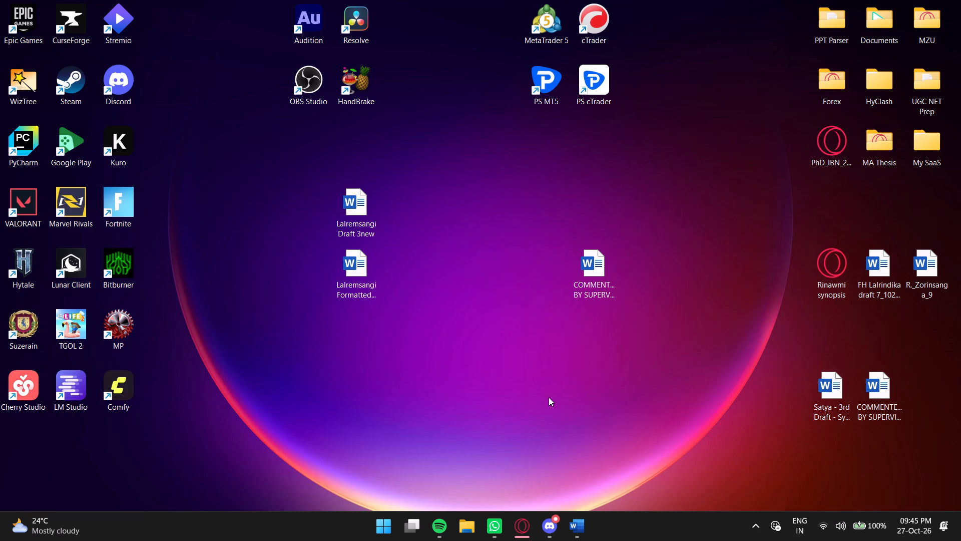
{"action": "left_click", "coordinate": [578, 525]}
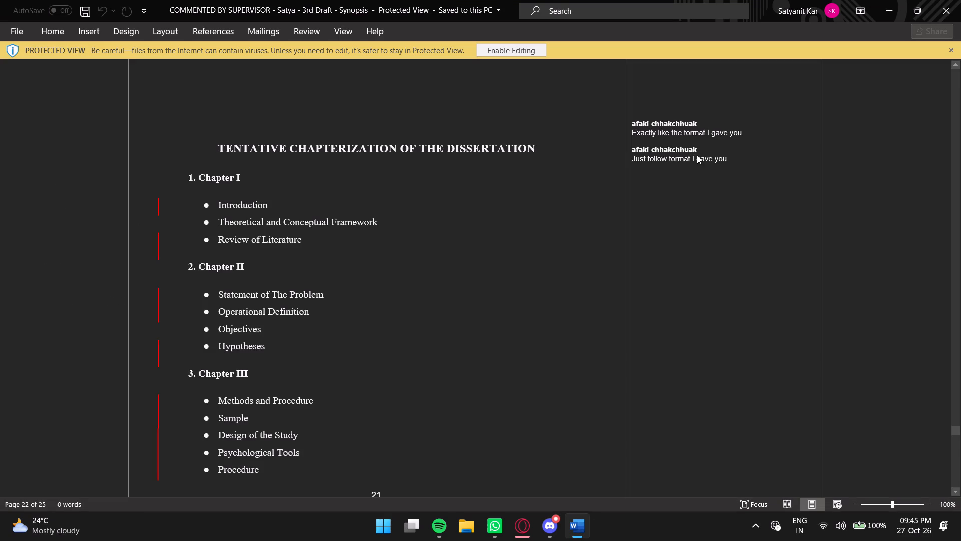
{"action": "scroll", "coordinate": [451, 299], "scroll_direction": "up", "scroll_amount": 5}
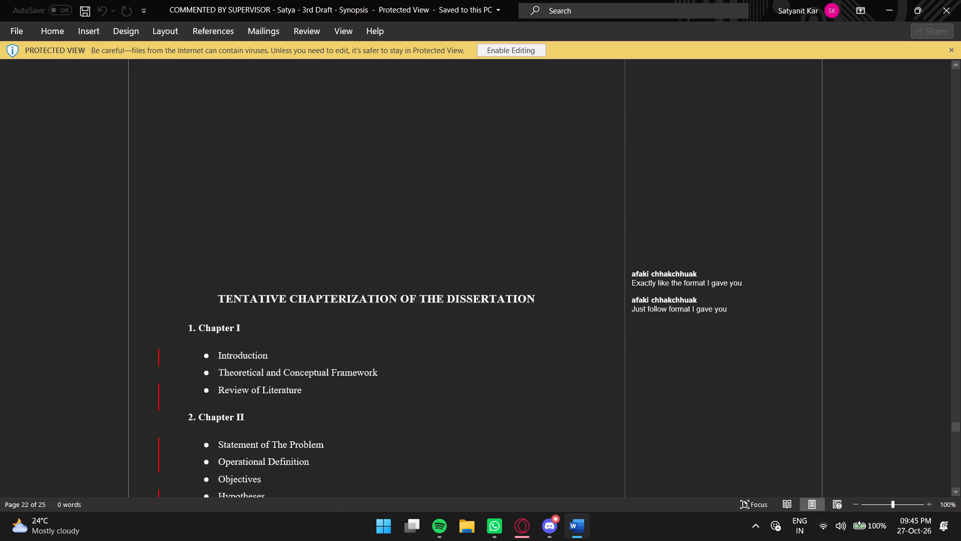
{"action": "scroll", "coordinate": [451, 299], "scroll_direction": "up", "scroll_amount": 2}
{"action": "left_click", "coordinate": [944, 5]}
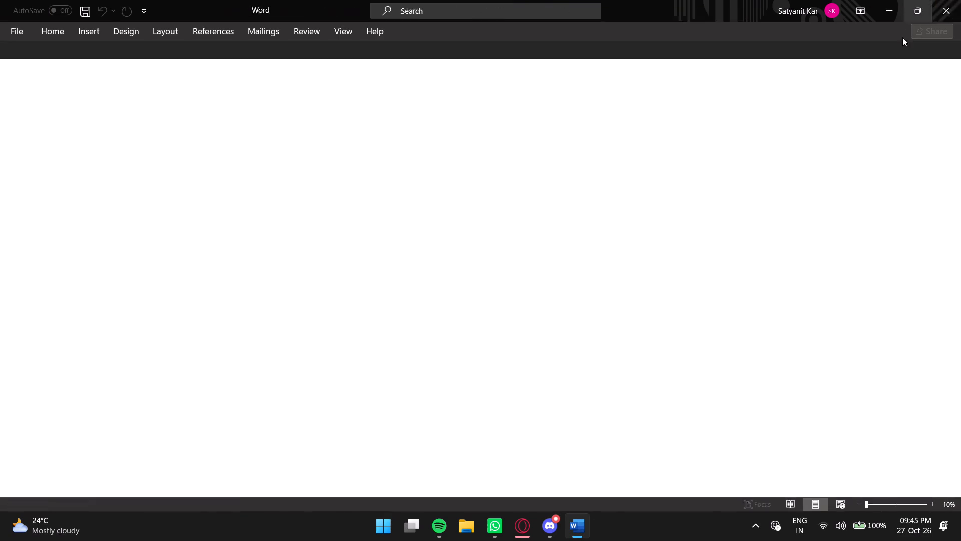
Open the supervisor-commented 3rd draft of the synopsis from the desktop in Word and enable editing.
{"action": "left_click_drag", "start_coordinate": [445, 310], "coordinate": [506, 381]}
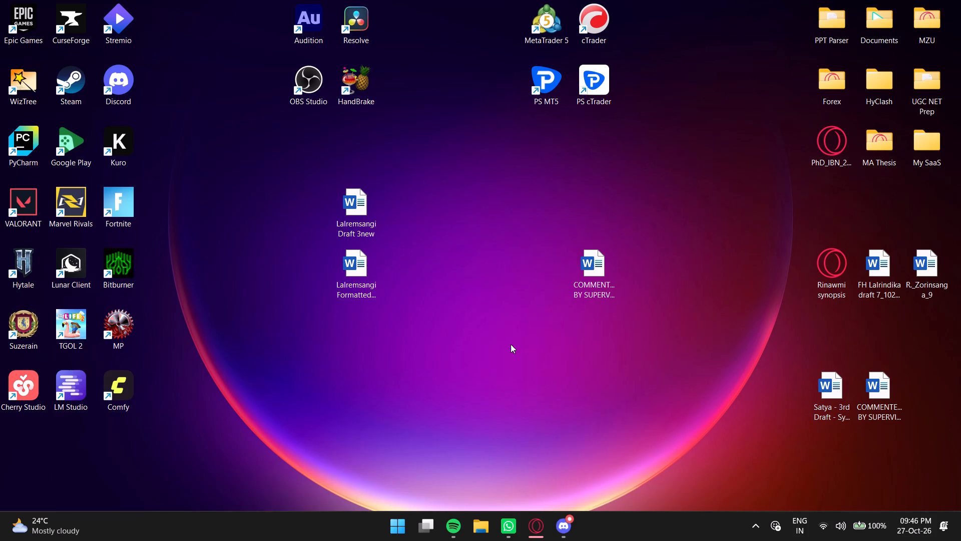
{"action": "left_click", "coordinate": [598, 261]}
{"action": "left_click_drag", "start_coordinate": [666, 270], "coordinate": [674, 276]}
{"action": "double_click", "coordinate": [591, 258]}
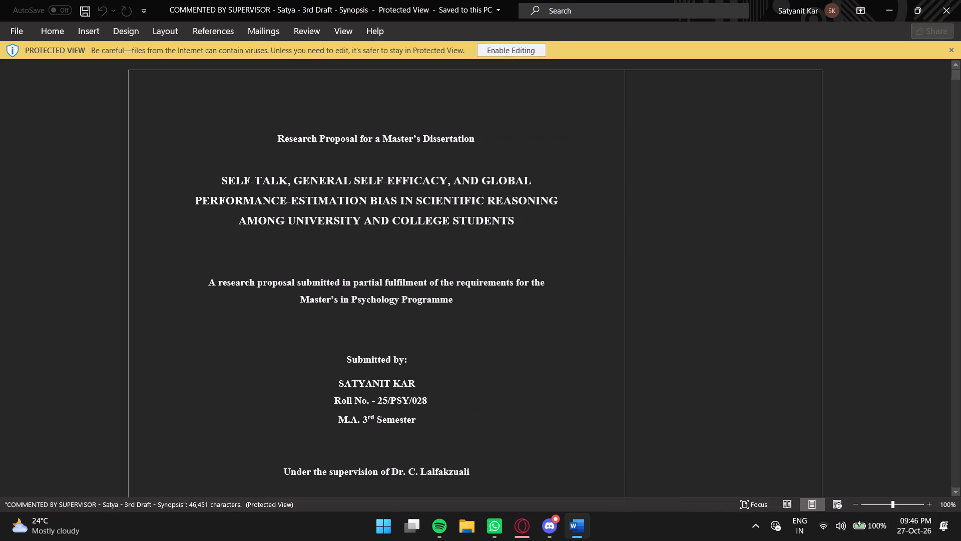
{"action": "left_click", "coordinate": [502, 52]}
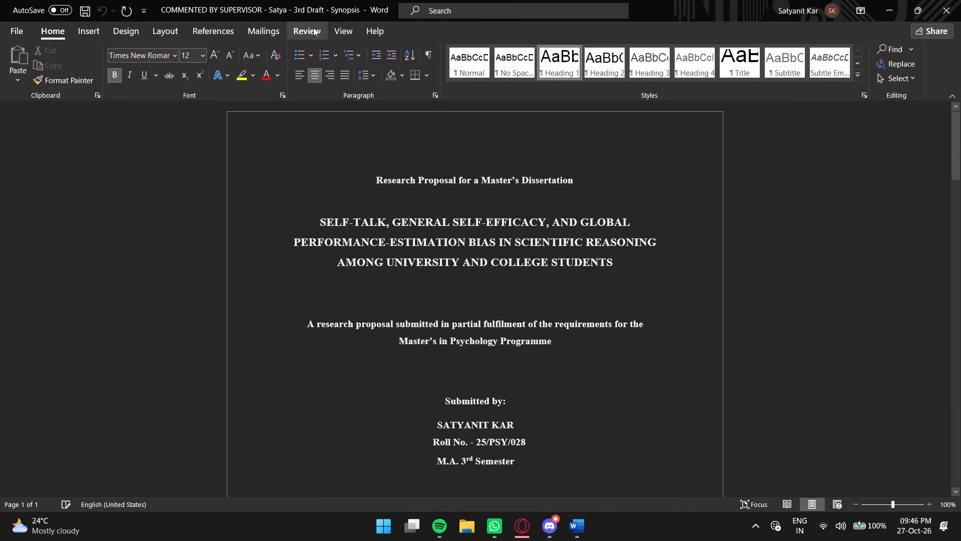
Start a comparison of two document versions with the supervisor-commented 3rd draft from the Desktop as the original document.
{"action": "left_click", "coordinate": [313, 28]}
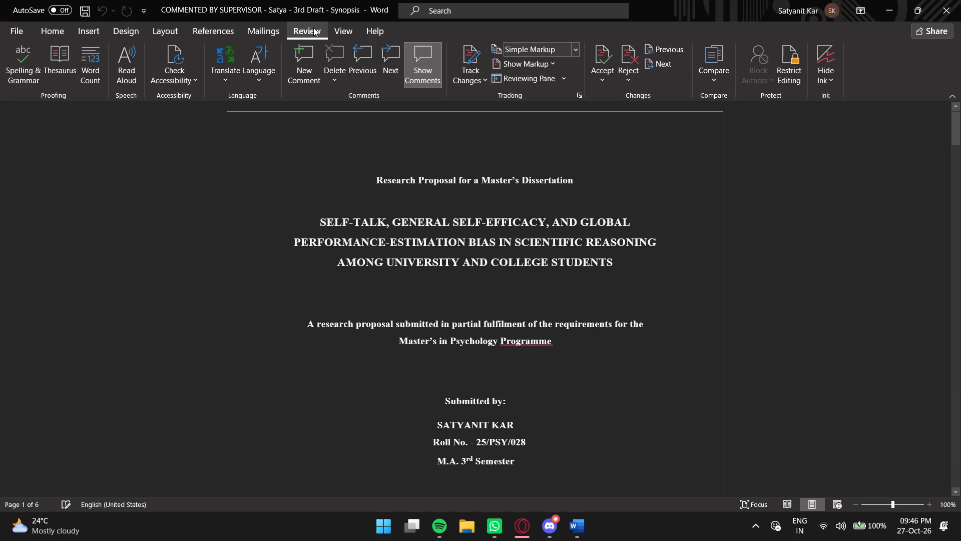
{"action": "left_click", "coordinate": [714, 75]}
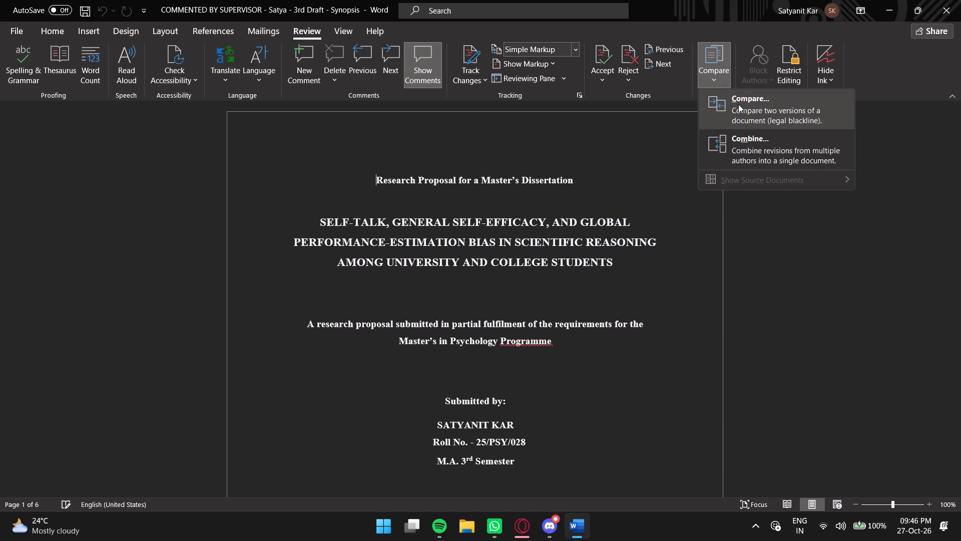
{"action": "left_click", "coordinate": [738, 104]}
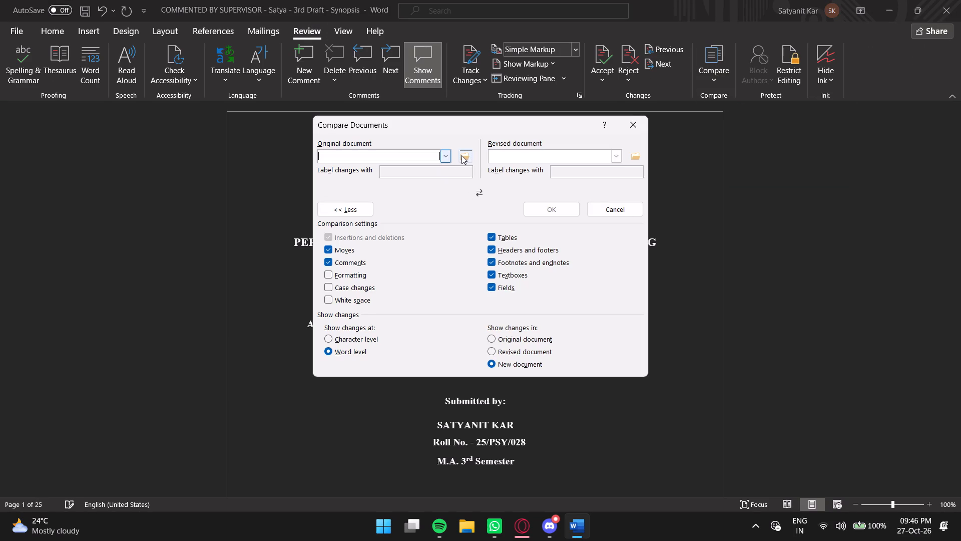
{"action": "left_click", "coordinate": [464, 155]}
{"action": "left_click", "coordinate": [357, 253]}
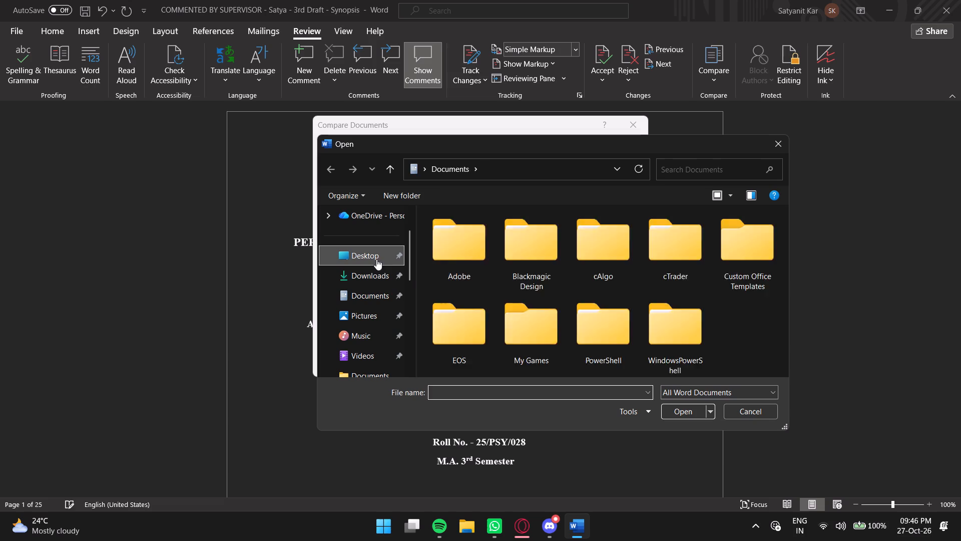
{"action": "scroll", "coordinate": [609, 295], "scroll_direction": "down", "scroll_amount": 1}
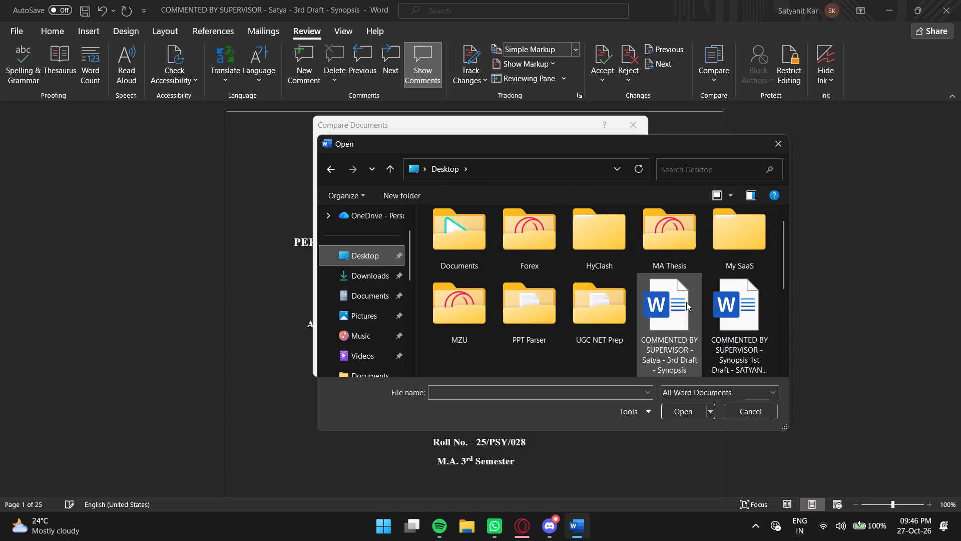
{"action": "double_click", "coordinate": [665, 296]}
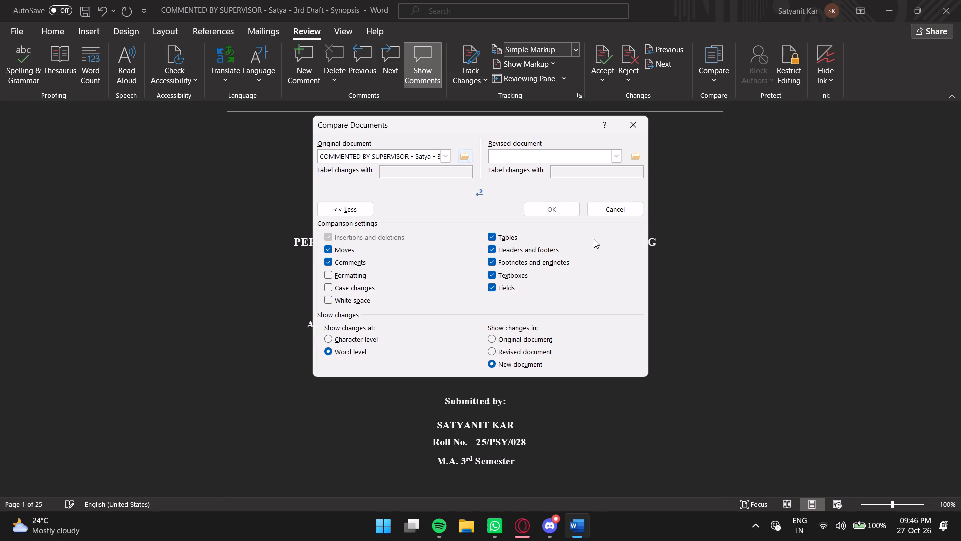
Choose 4th Draft from Downloads as the revised document, label its changes Satya, and run the comparison into a new document.
{"action": "left_click", "coordinate": [633, 156]}
{"action": "left_click", "coordinate": [368, 212]}
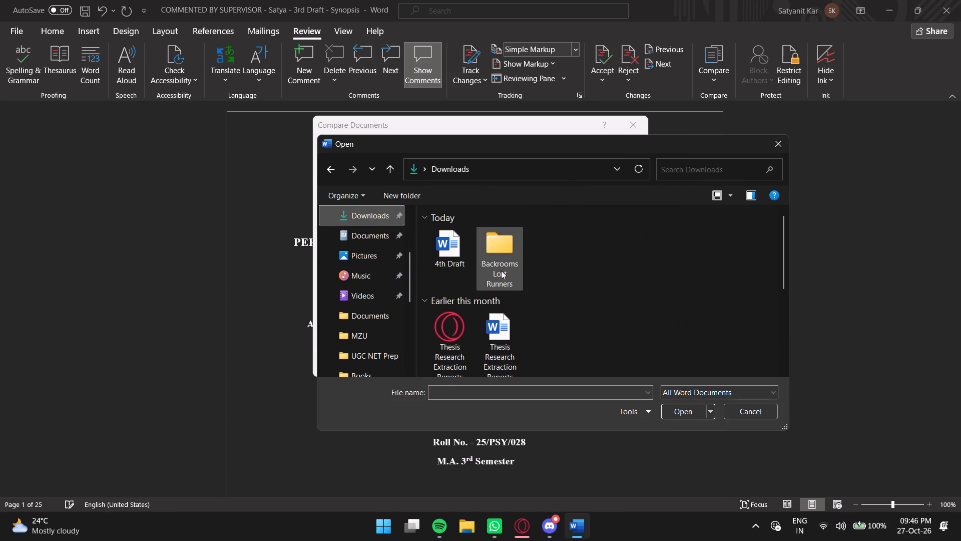
{"action": "double_click", "coordinate": [452, 242]}
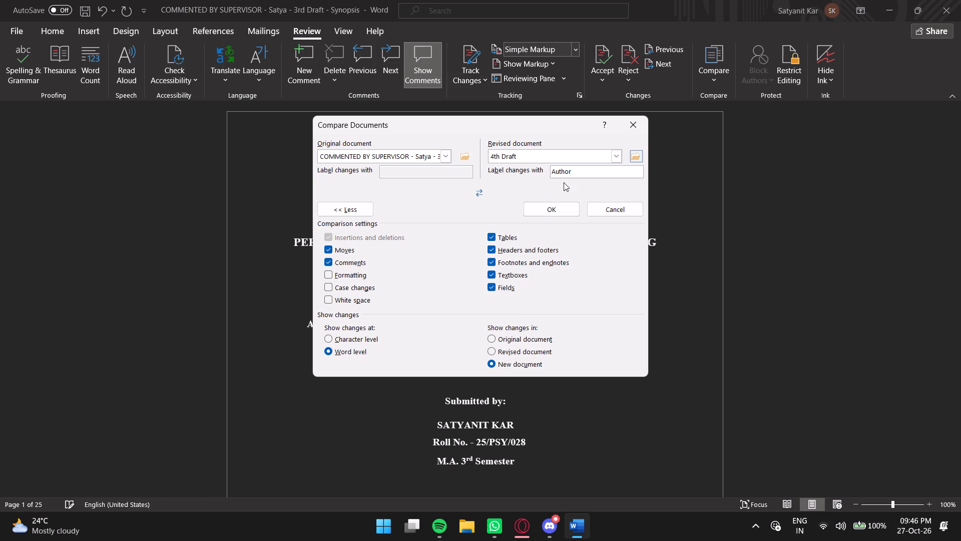
{"action": "left_click_drag", "start_coordinate": [576, 171], "coordinate": [547, 171]}
{"action": "type", "text": "Satya"}
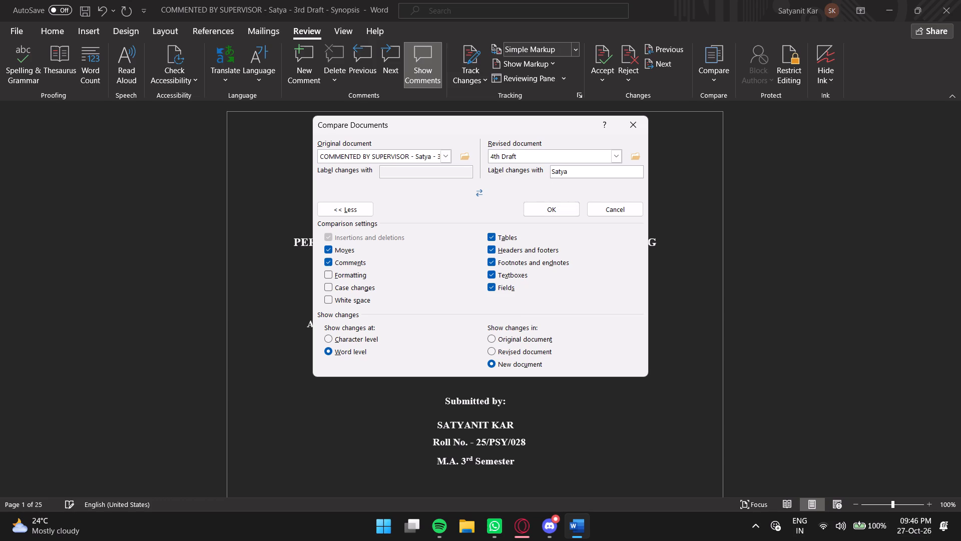
{"action": "left_click", "coordinate": [547, 210]}
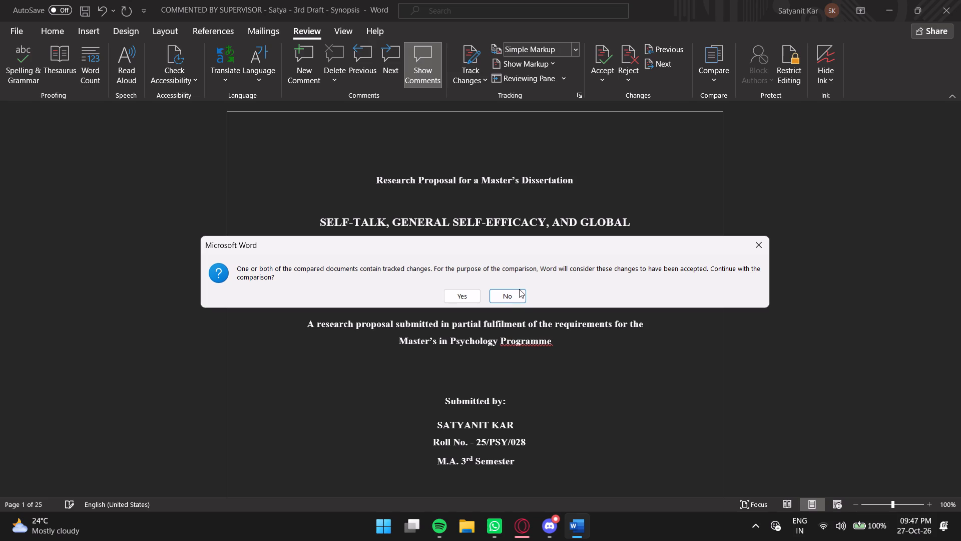
{"action": "left_click", "coordinate": [468, 292]}
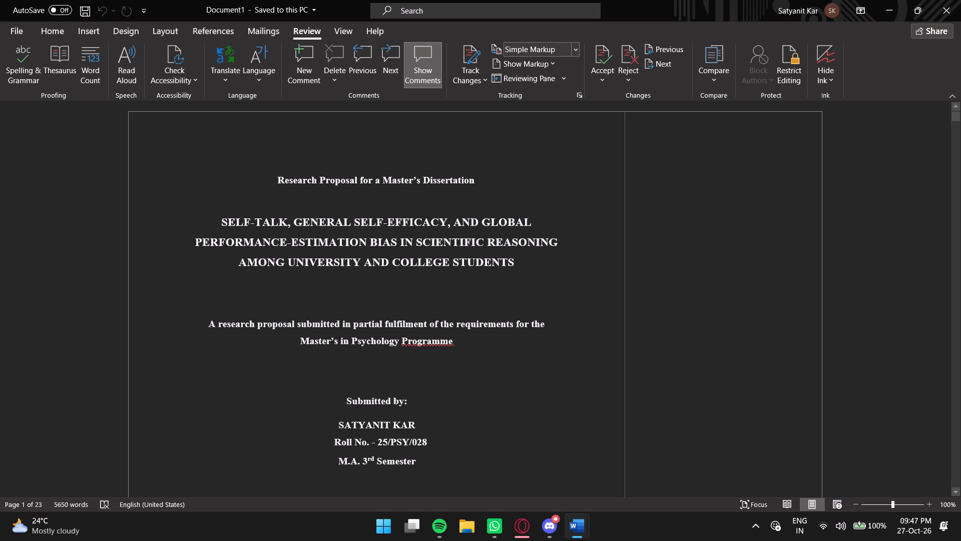
Look through the comparison document for change marks and comments, from the title page to the Objectives of the Study.
{"action": "scroll", "coordinate": [583, 302], "scroll_direction": "down", "scroll_amount": 15}
{"action": "scroll", "coordinate": [604, 298], "scroll_direction": "down", "scroll_amount": 7}
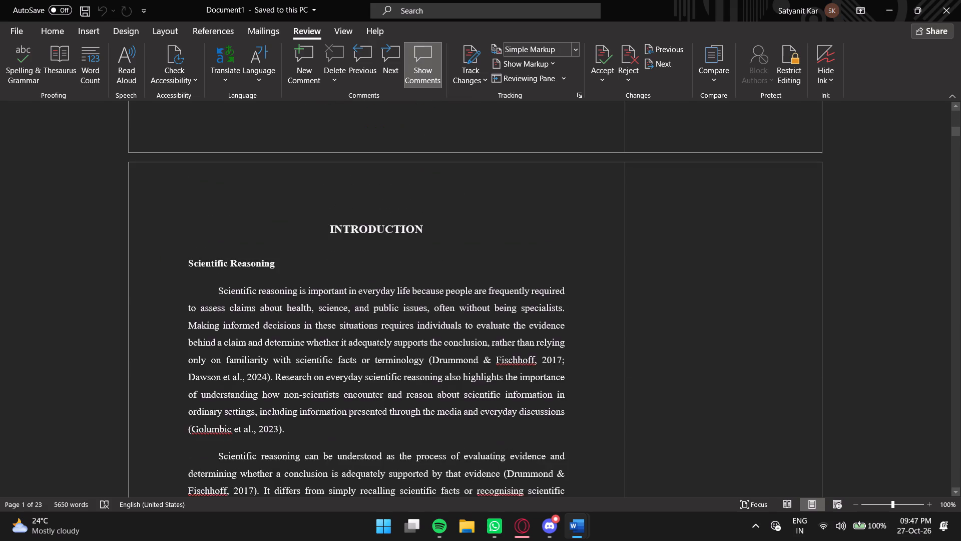
{"action": "scroll", "coordinate": [606, 298], "scroll_direction": "down", "scroll_amount": 15}
{"action": "scroll", "coordinate": [614, 292], "scroll_direction": "down", "scroll_amount": 7}
{"action": "scroll", "coordinate": [616, 289], "scroll_direction": "down", "scroll_amount": 16}
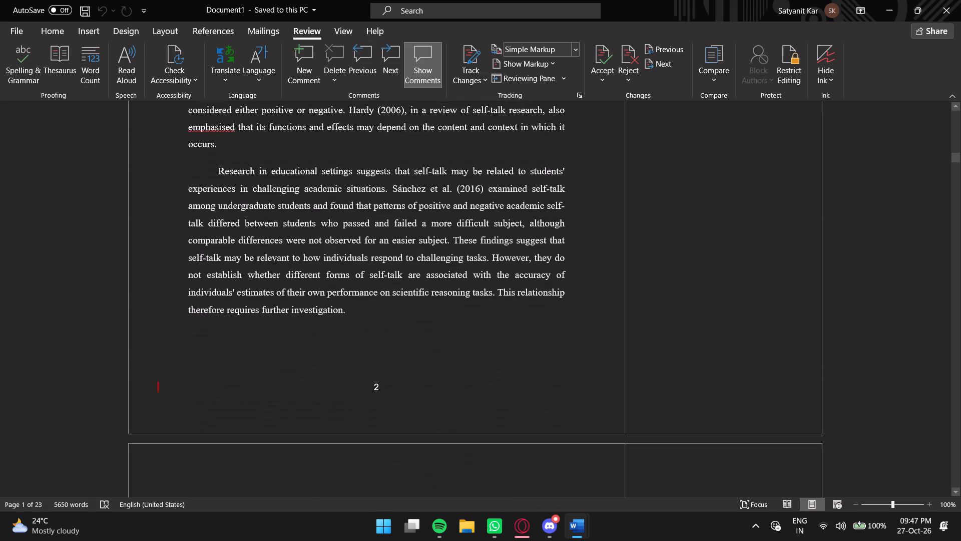
{"action": "scroll", "coordinate": [621, 286], "scroll_direction": "down", "scroll_amount": 16}
{"action": "scroll", "coordinate": [622, 286], "scroll_direction": "down", "scroll_amount": 16}
{"action": "scroll", "coordinate": [623, 286], "scroll_direction": "down", "scroll_amount": 8}
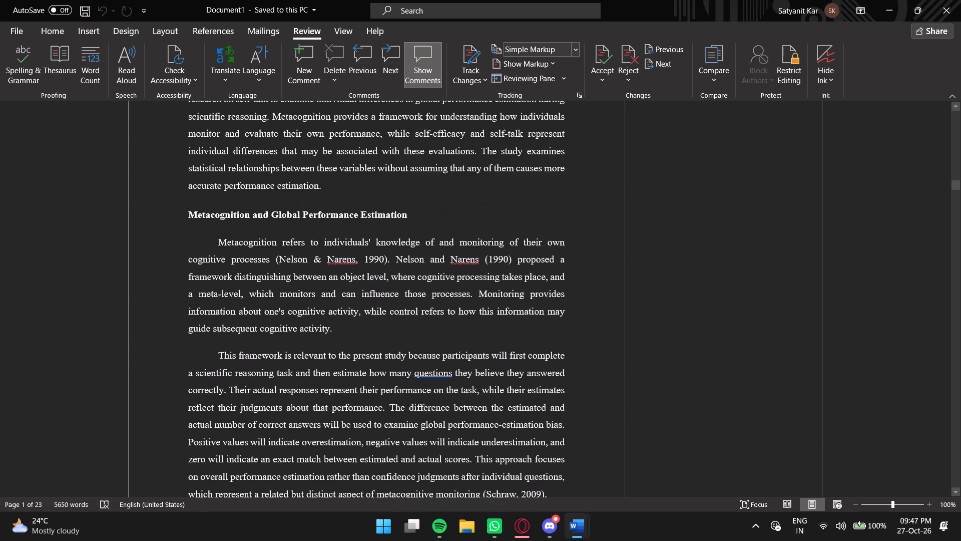
{"action": "scroll", "coordinate": [627, 284], "scroll_direction": "up", "scroll_amount": 12}
{"action": "scroll", "coordinate": [629, 282], "scroll_direction": "down", "scroll_amount": 12}
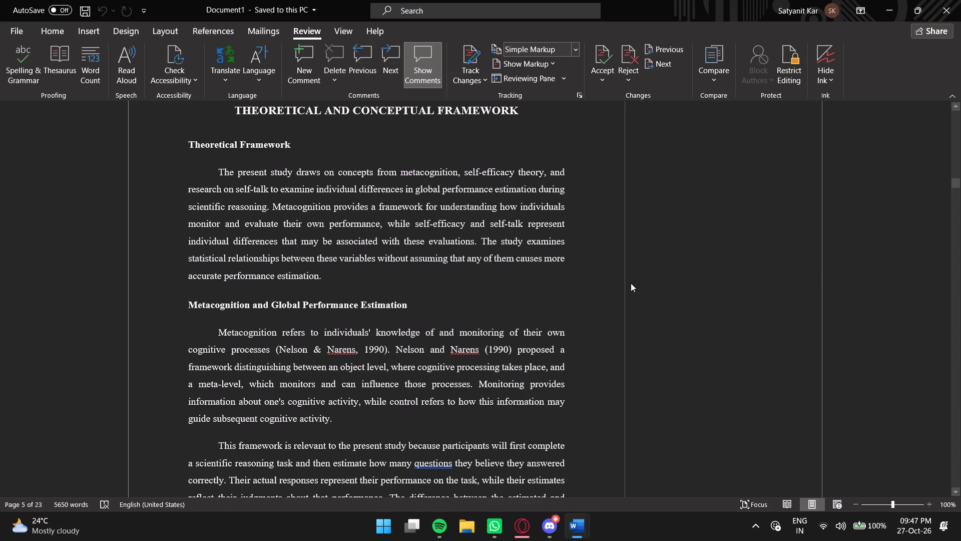
{"action": "scroll", "coordinate": [631, 283], "scroll_direction": "down", "scroll_amount": 14}
{"action": "scroll", "coordinate": [632, 285], "scroll_direction": "down", "scroll_amount": 16}
{"action": "scroll", "coordinate": [632, 285], "scroll_direction": "down", "scroll_amount": 14}
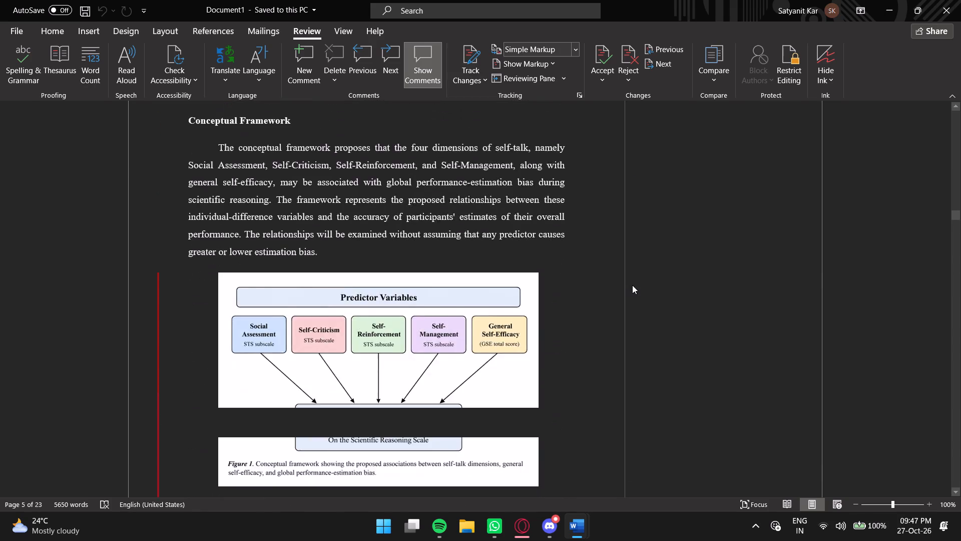
{"action": "scroll", "coordinate": [632, 284], "scroll_direction": "down", "scroll_amount": 16}
{"action": "scroll", "coordinate": [633, 283], "scroll_direction": "down", "scroll_amount": 16}
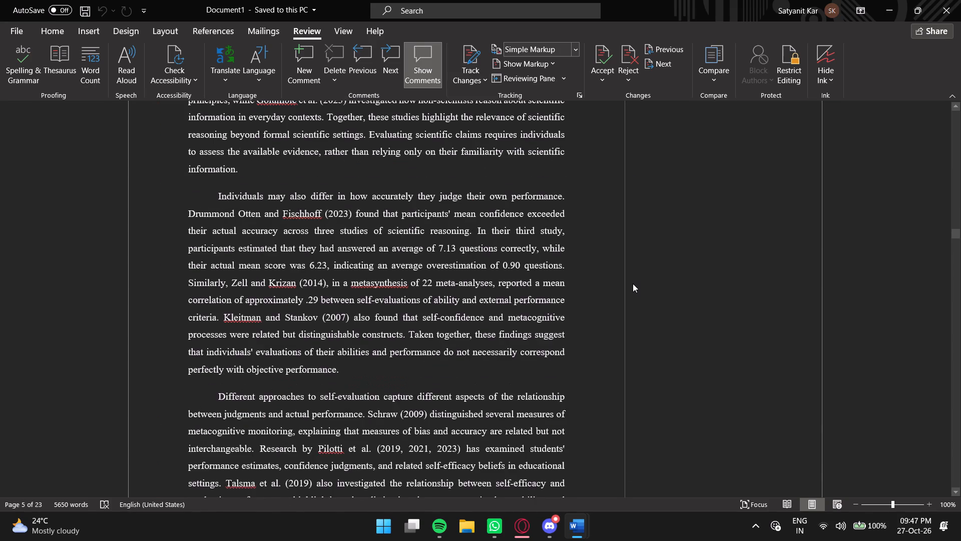
{"action": "scroll", "coordinate": [633, 284], "scroll_direction": "down", "scroll_amount": 8}
{"action": "scroll", "coordinate": [633, 284], "scroll_direction": "down", "scroll_amount": 15}
{"action": "scroll", "coordinate": [633, 284], "scroll_direction": "down", "scroll_amount": 15}
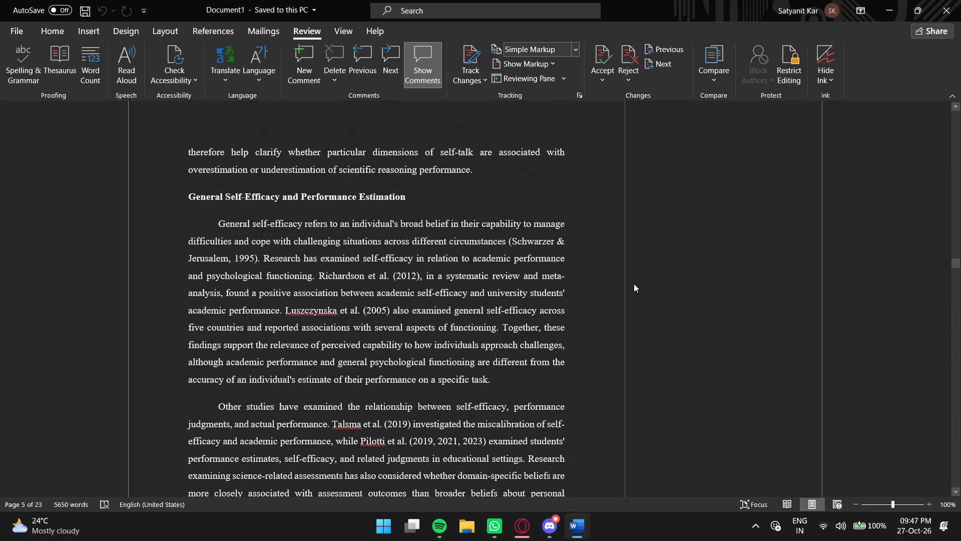
{"action": "scroll", "coordinate": [634, 284], "scroll_direction": "down", "scroll_amount": 17}
{"action": "scroll", "coordinate": [634, 284], "scroll_direction": "down", "scroll_amount": 20}
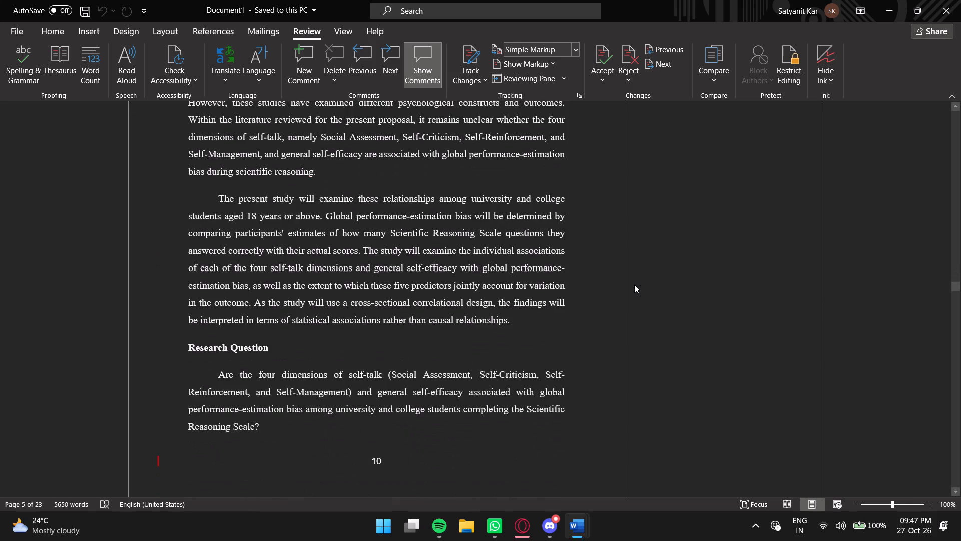
{"action": "scroll", "coordinate": [634, 284], "scroll_direction": "down", "scroll_amount": 6}
{"action": "scroll", "coordinate": [600, 262], "scroll_direction": "down", "scroll_amount": 3}
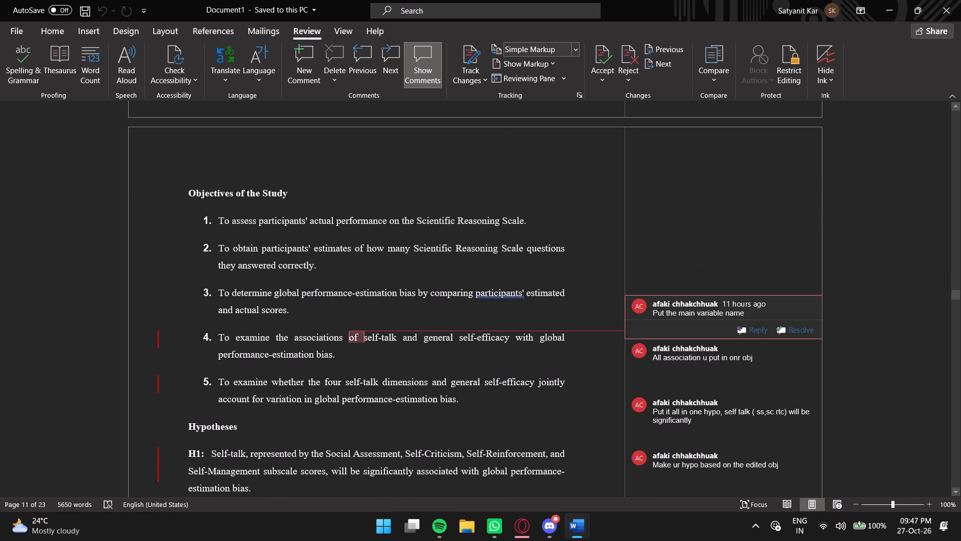
Switch the comparison document's review display to All Markup and turn off the display of formatting changes.
{"action": "left_click", "coordinate": [577, 51]}
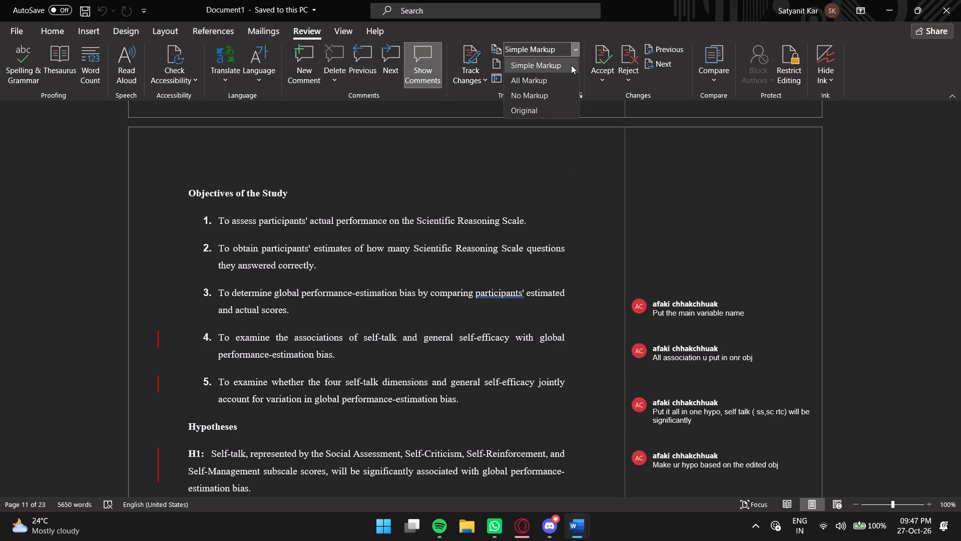
{"action": "left_click", "coordinate": [544, 81]}
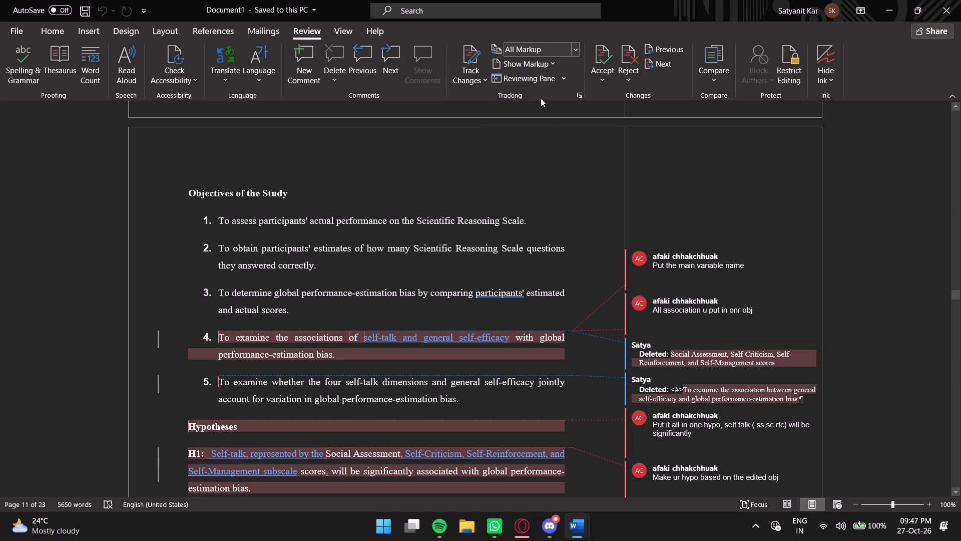
{"action": "left_click", "coordinate": [550, 65]}
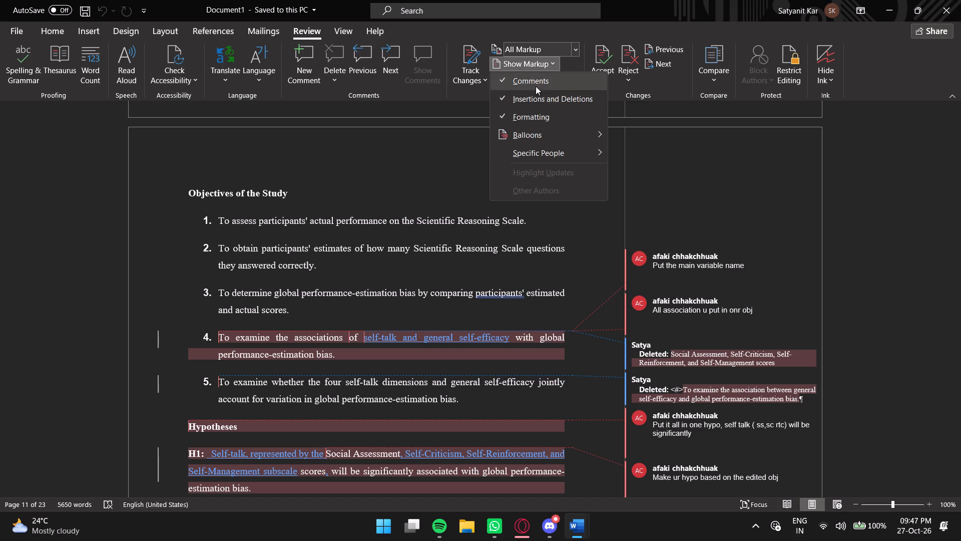
{"action": "left_click", "coordinate": [535, 119]}
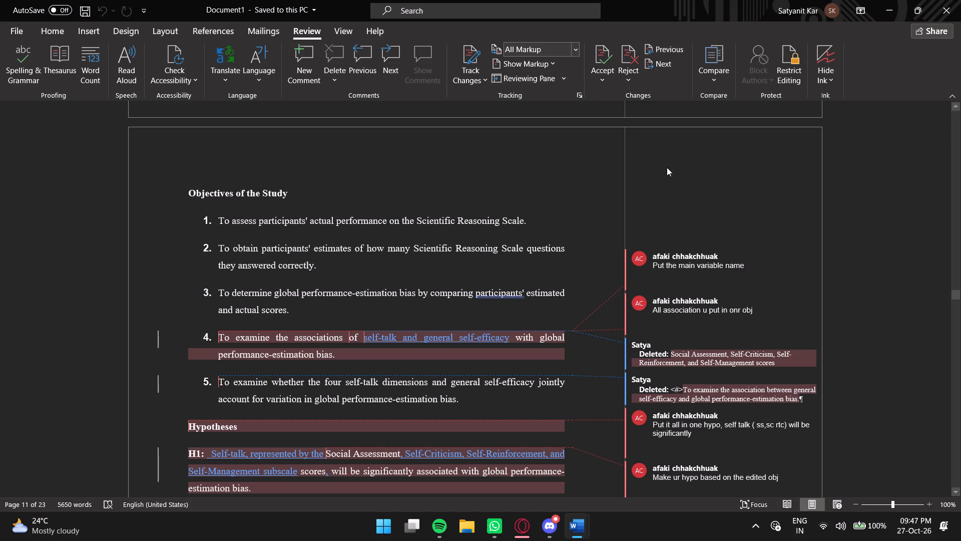
Review the tracked changes and supervisor comments from the Objectives and Hypotheses through the score directions in the Operational Definitions.
{"action": "scroll", "coordinate": [677, 267], "scroll_direction": "down", "scroll_amount": 3}
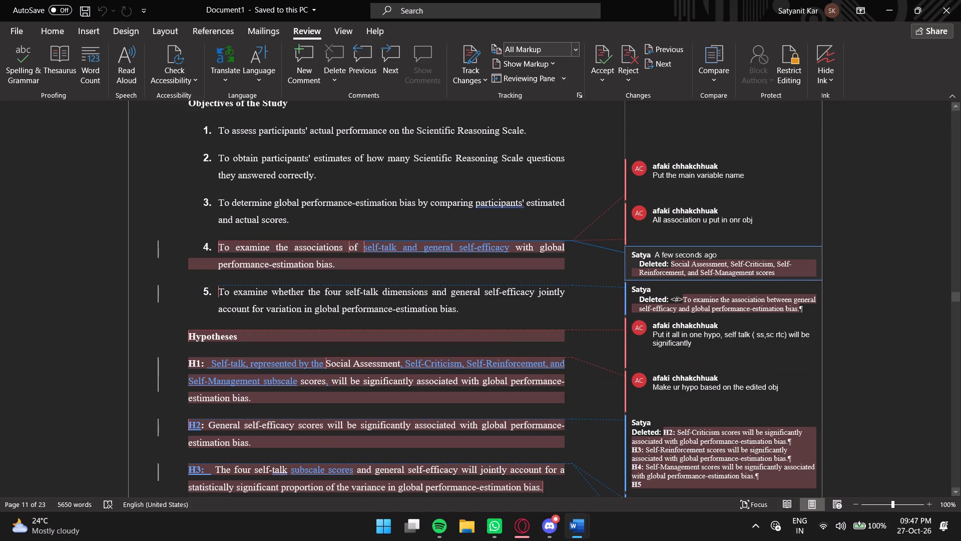
{"action": "scroll", "coordinate": [698, 324], "scroll_direction": "up", "scroll_amount": 3}
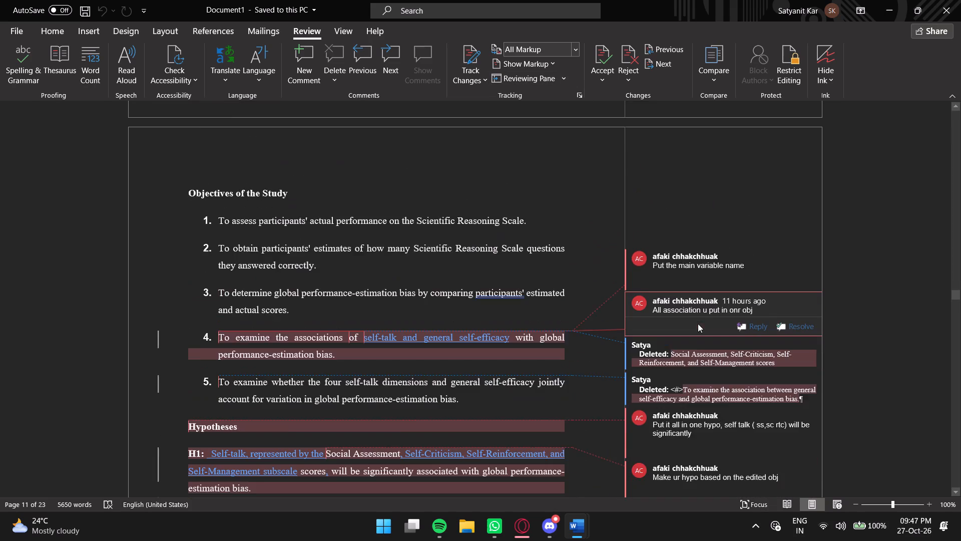
{"action": "scroll", "coordinate": [698, 324], "scroll_direction": "down", "scroll_amount": 6}
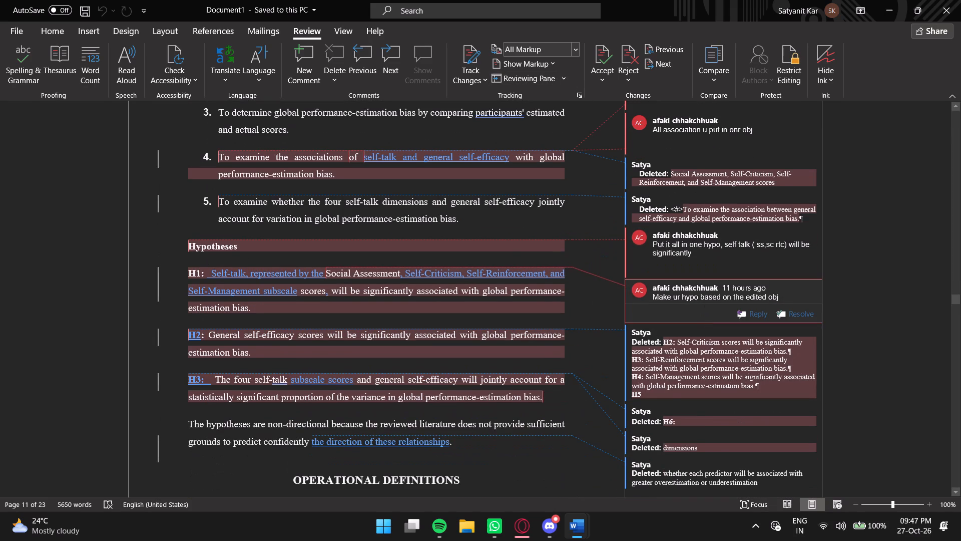
{"action": "scroll", "coordinate": [692, 300], "scroll_direction": "down", "scroll_amount": 1}
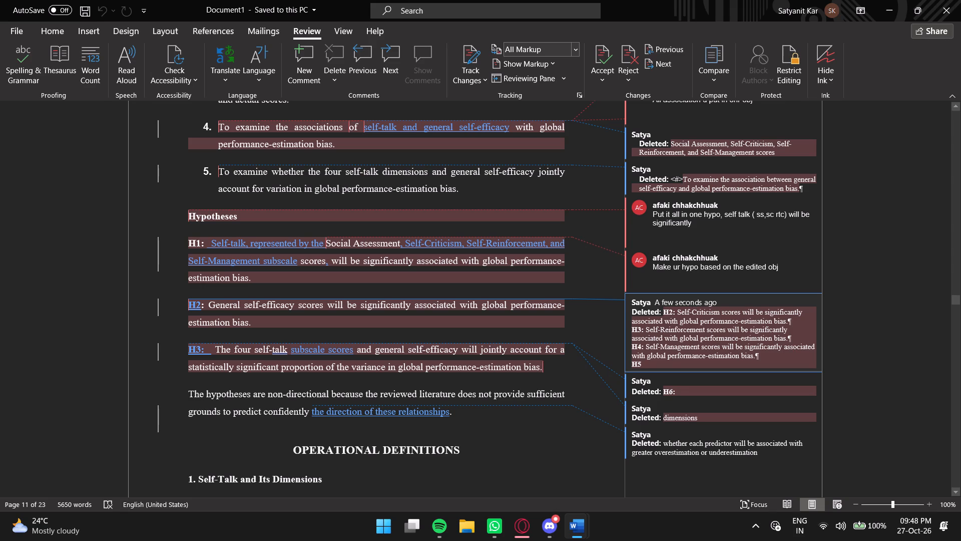
{"action": "scroll", "coordinate": [696, 333], "scroll_direction": "down", "scroll_amount": 3}
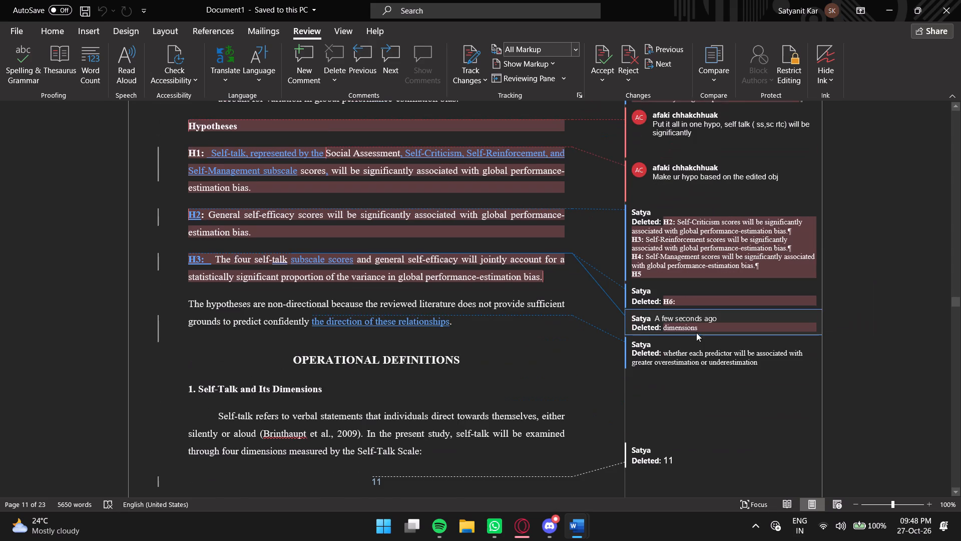
{"action": "scroll", "coordinate": [714, 325], "scroll_direction": "down", "scroll_amount": 6}
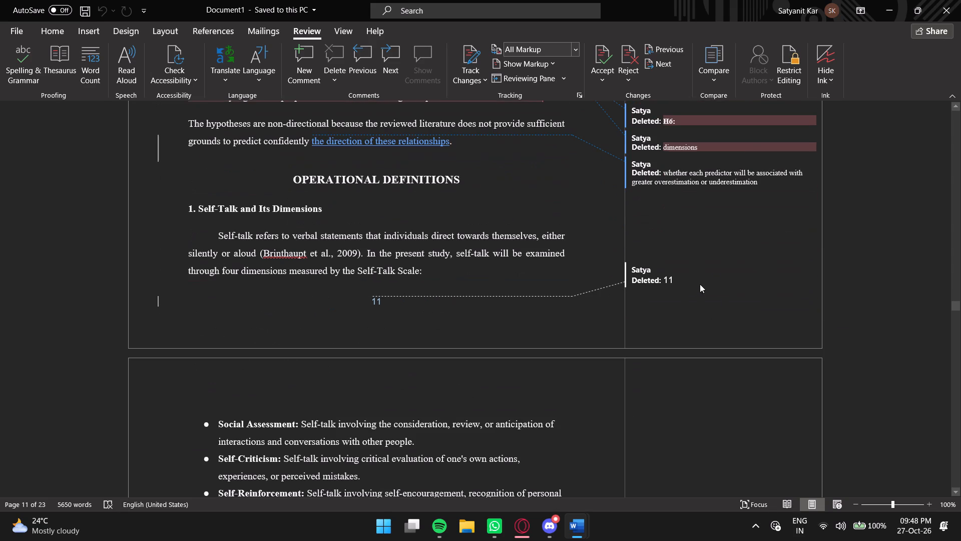
{"action": "scroll", "coordinate": [665, 291], "scroll_direction": "down", "scroll_amount": 7}
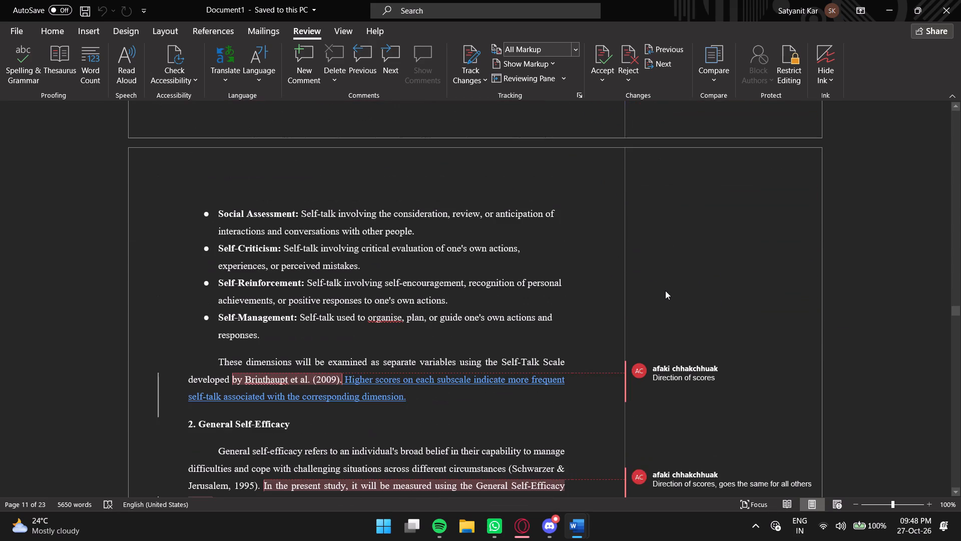
{"action": "scroll", "coordinate": [665, 291], "scroll_direction": "down", "scroll_amount": 5}
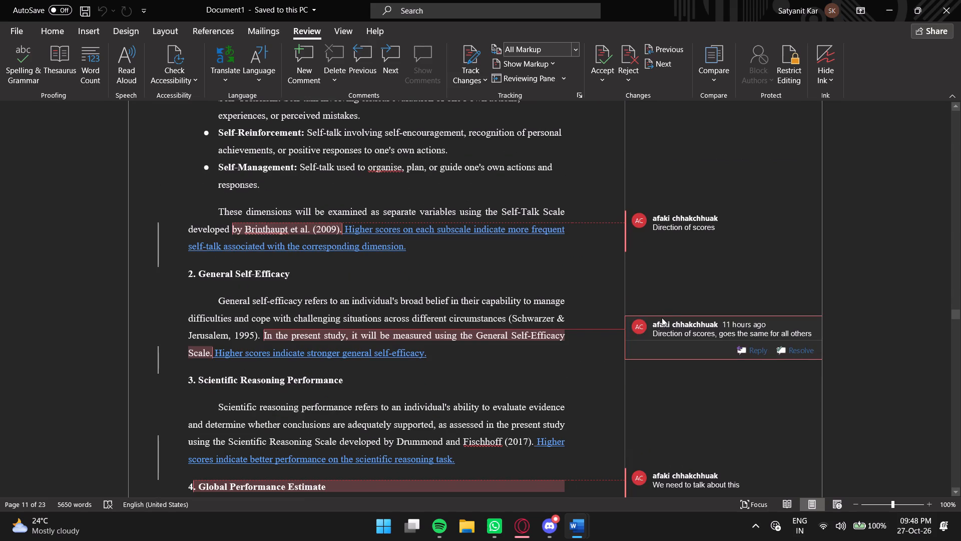
{"action": "left_click", "coordinate": [506, 231]}
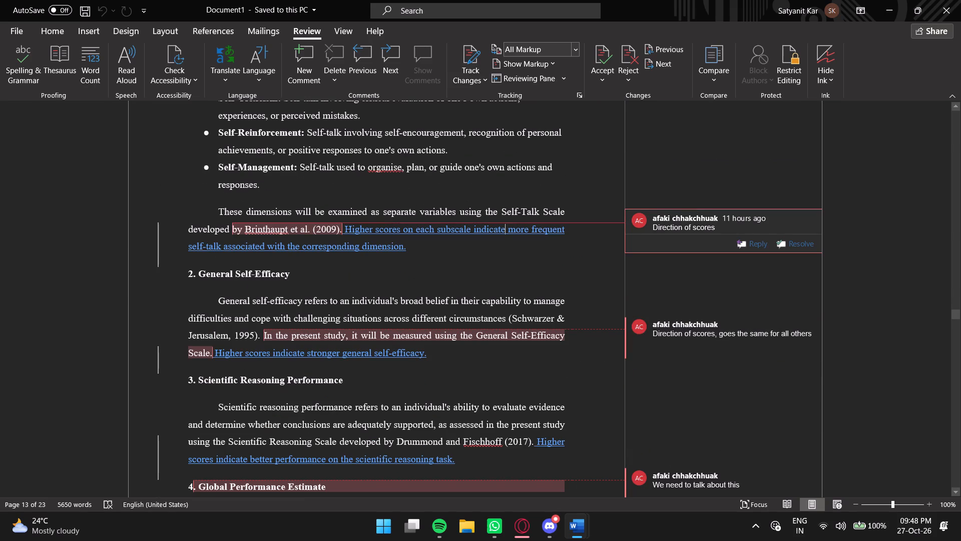
{"action": "left_click", "coordinate": [681, 225]}
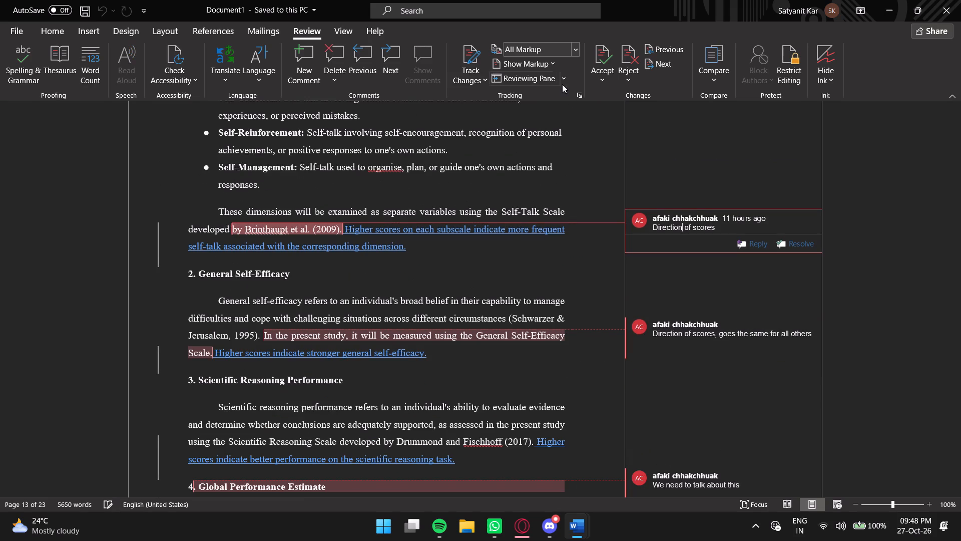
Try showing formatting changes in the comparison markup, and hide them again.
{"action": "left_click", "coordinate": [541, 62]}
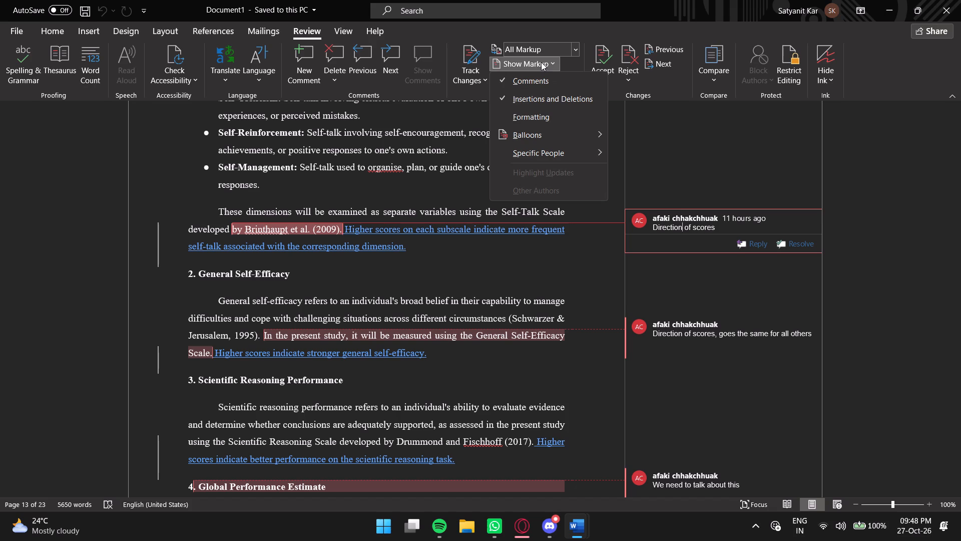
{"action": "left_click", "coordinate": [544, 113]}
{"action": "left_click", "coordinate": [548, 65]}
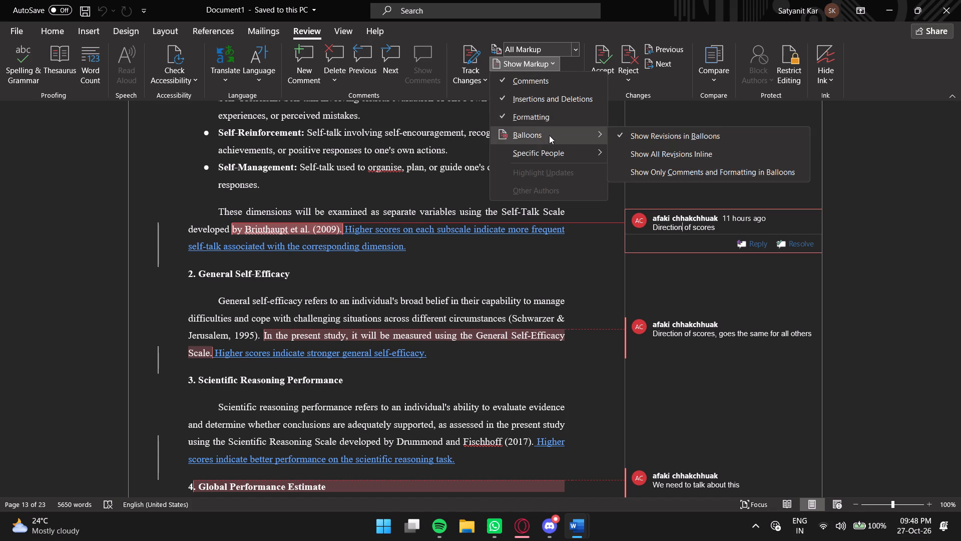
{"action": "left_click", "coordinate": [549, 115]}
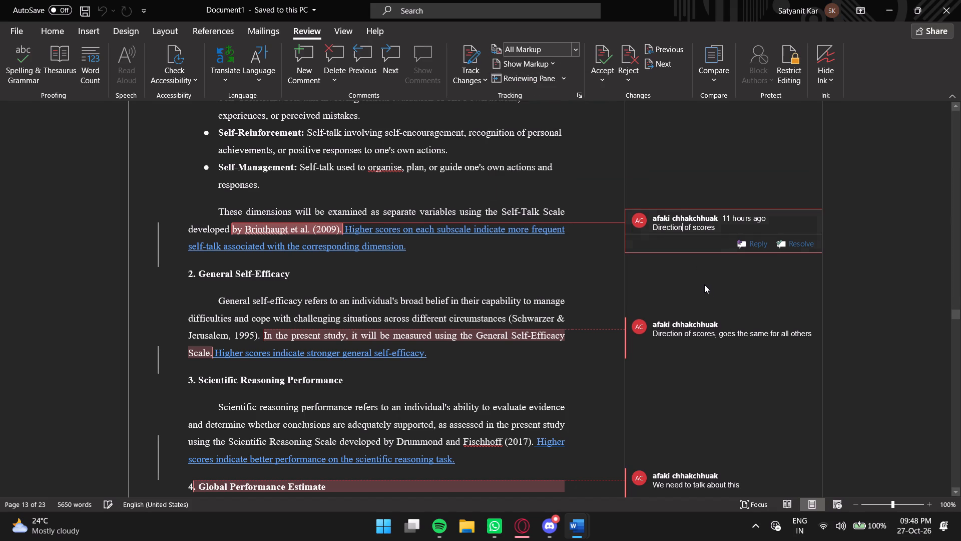
Examine the changes and comments from Global Performance Estimate through the moved Sample section, Research Design and Inclusion Criteria.
{"action": "scroll", "coordinate": [707, 289], "scroll_direction": "down", "scroll_amount": 7}
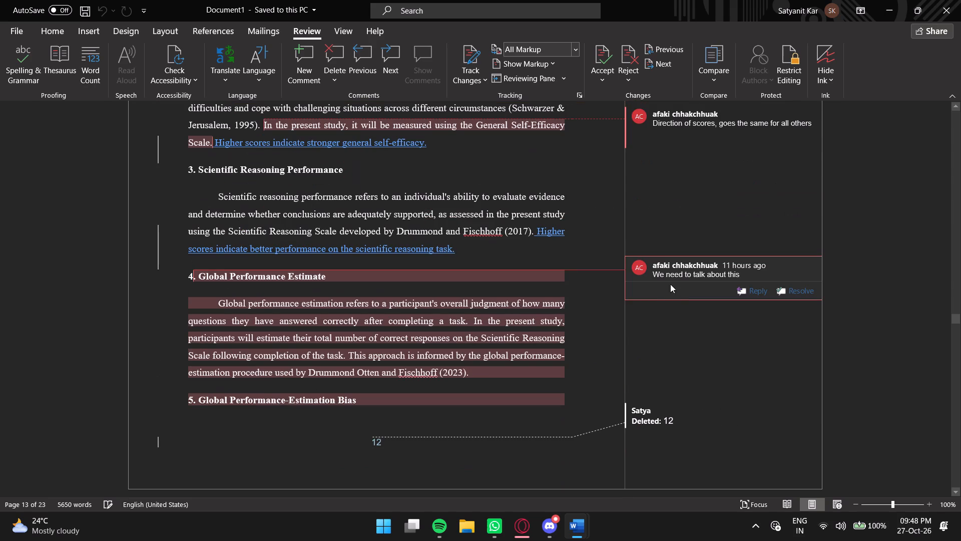
{"action": "scroll", "coordinate": [664, 270], "scroll_direction": "down", "scroll_amount": 6}
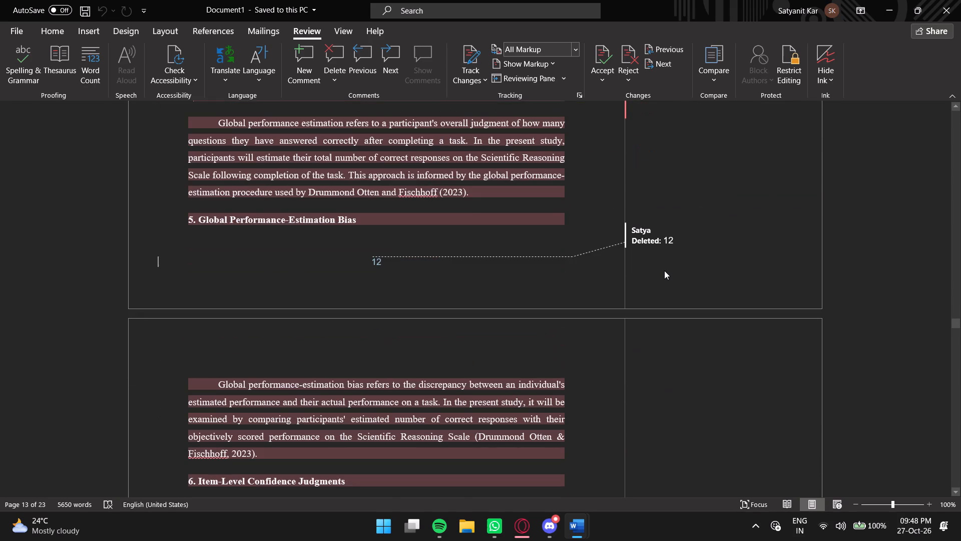
{"action": "scroll", "coordinate": [683, 240], "scroll_direction": "down", "scroll_amount": 14}
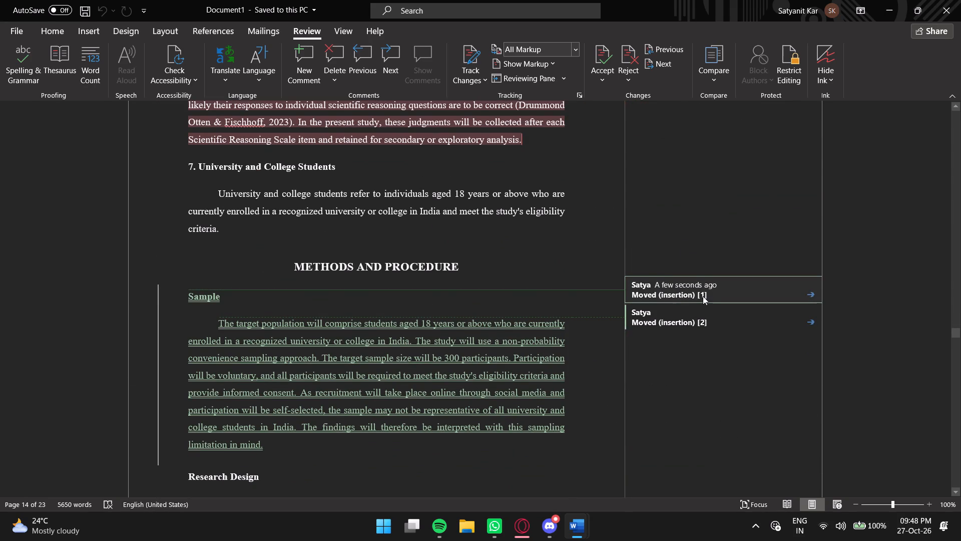
{"action": "scroll", "coordinate": [704, 297], "scroll_direction": "down", "scroll_amount": 14}
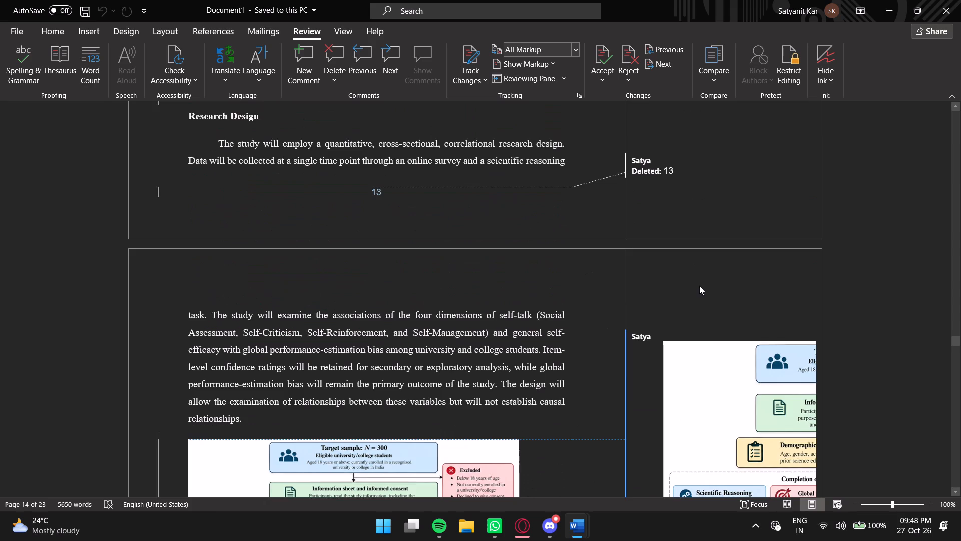
{"action": "scroll", "coordinate": [699, 286], "scroll_direction": "down", "scroll_amount": 17}
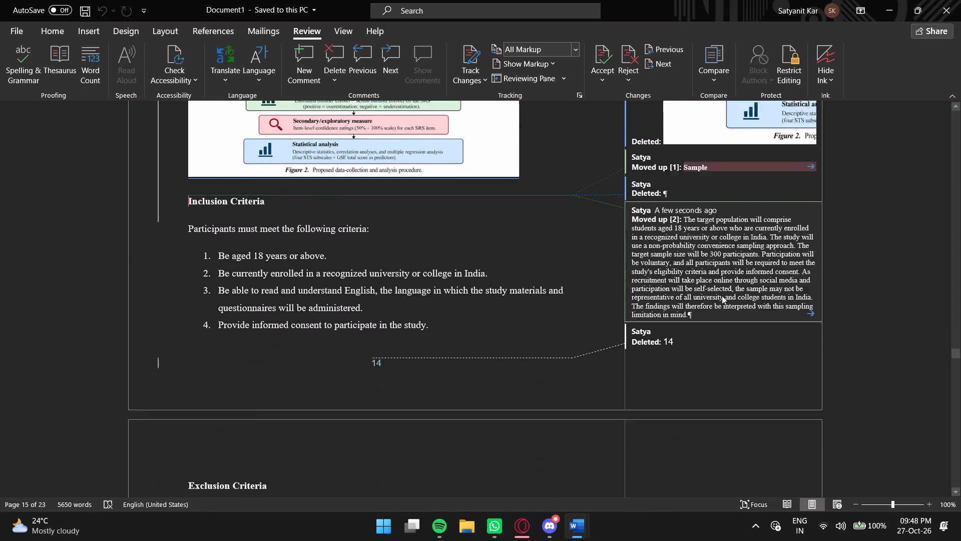
Examine the changes and comments from the Exclusion Criteria and the measurement scales through the Statistical Analyses section.
{"action": "scroll", "coordinate": [712, 265], "scroll_direction": "down", "scroll_amount": 20}
{"action": "scroll", "coordinate": [712, 265], "scroll_direction": "down", "scroll_amount": 9}
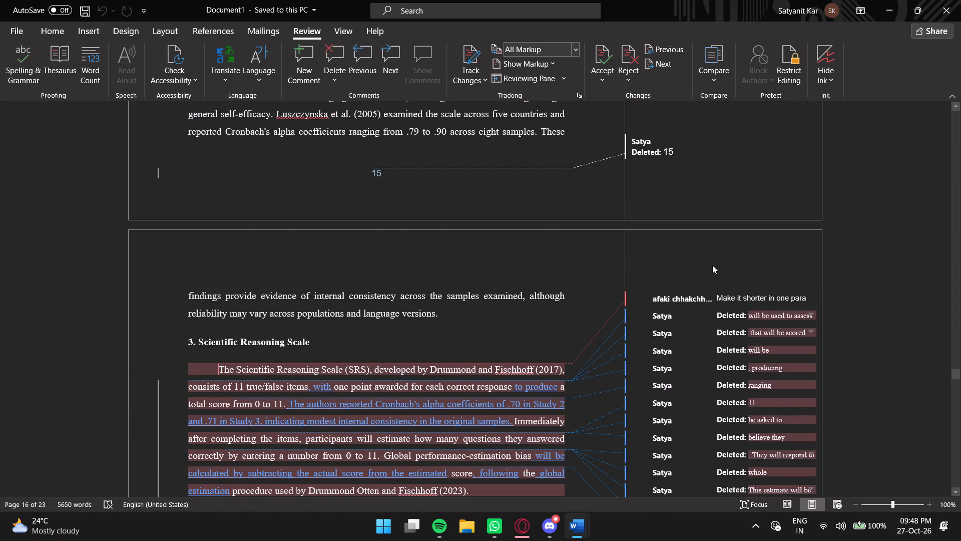
{"action": "scroll", "coordinate": [712, 265], "scroll_direction": "down", "scroll_amount": 8}
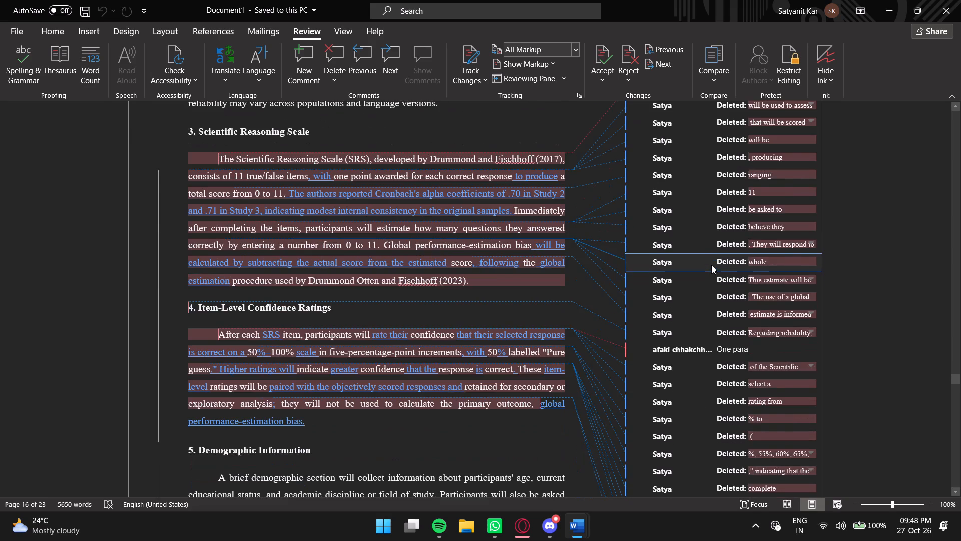
{"action": "scroll", "coordinate": [706, 266], "scroll_direction": "down", "scroll_amount": 6}
{"action": "scroll", "coordinate": [704, 268], "scroll_direction": "up", "scroll_amount": 5}
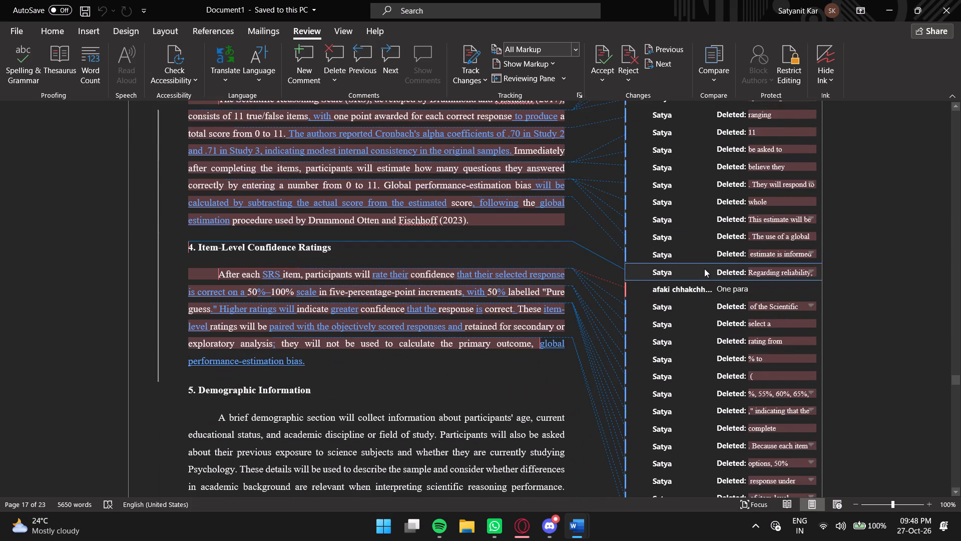
{"action": "scroll", "coordinate": [704, 268], "scroll_direction": "down", "scroll_amount": 16}
{"action": "scroll", "coordinate": [704, 266], "scroll_direction": "down", "scroll_amount": 14}
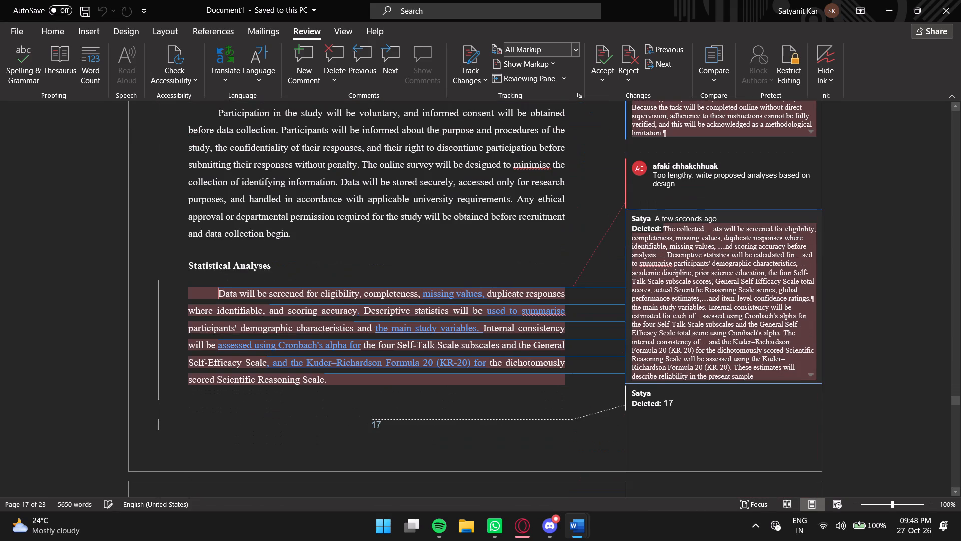
{"action": "scroll", "coordinate": [690, 291], "scroll_direction": "down", "scroll_amount": 11}
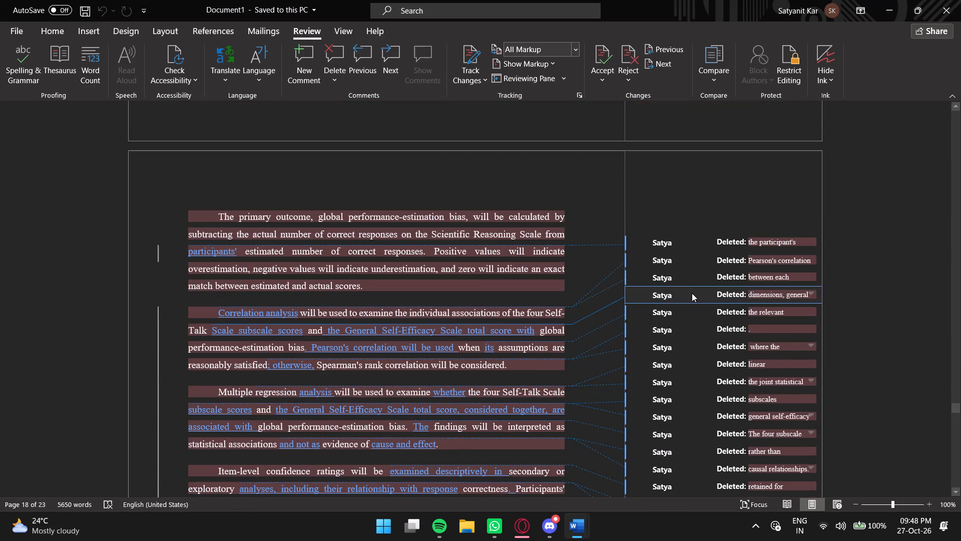
{"action": "scroll", "coordinate": [691, 292], "scroll_direction": "down", "scroll_amount": 3}
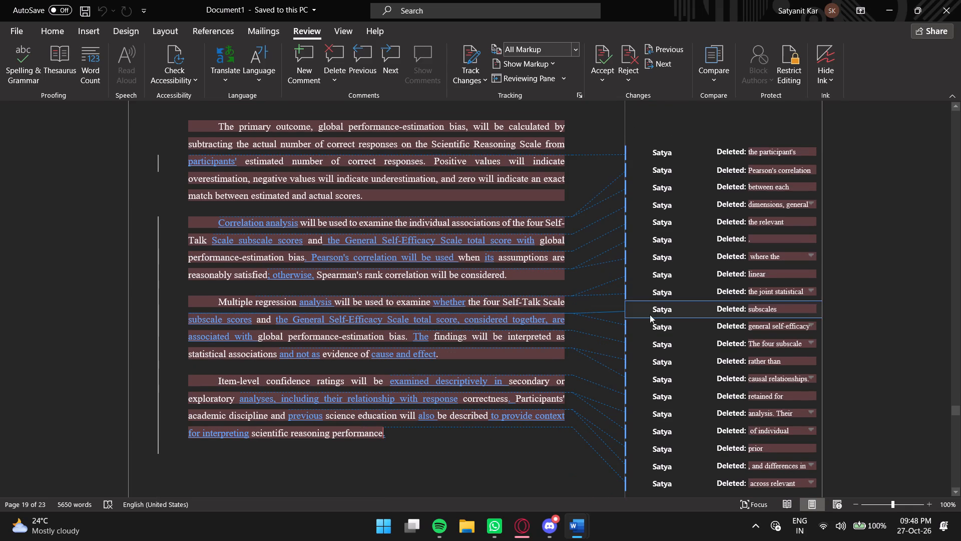
Check the markup in the Tentative Chapterization and the References to the document's end, including the Talsma et al. entry.
{"action": "scroll", "coordinate": [663, 307], "scroll_direction": "down", "scroll_amount": 11}
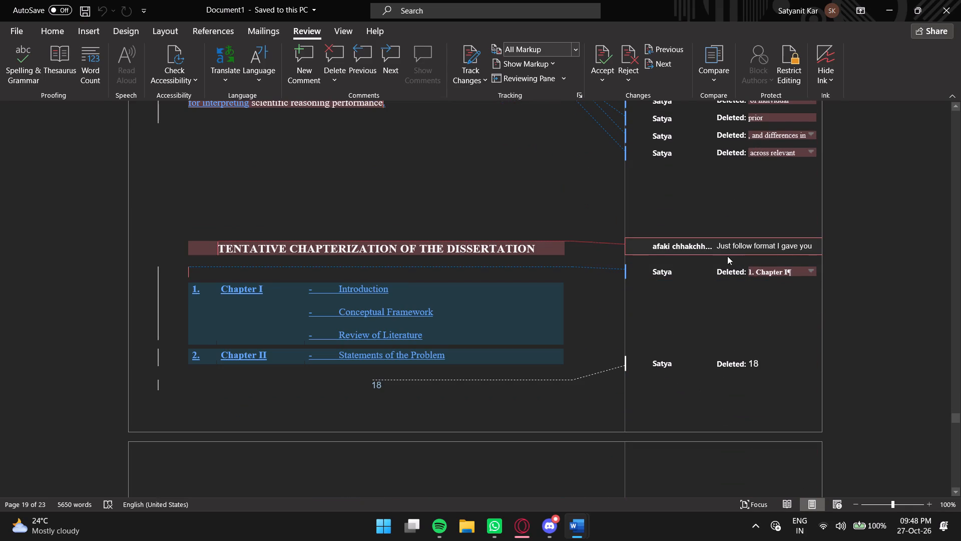
{"action": "scroll", "coordinate": [696, 279], "scroll_direction": "down", "scroll_amount": 17}
{"action": "scroll", "coordinate": [686, 282], "scroll_direction": "down", "scroll_amount": 7}
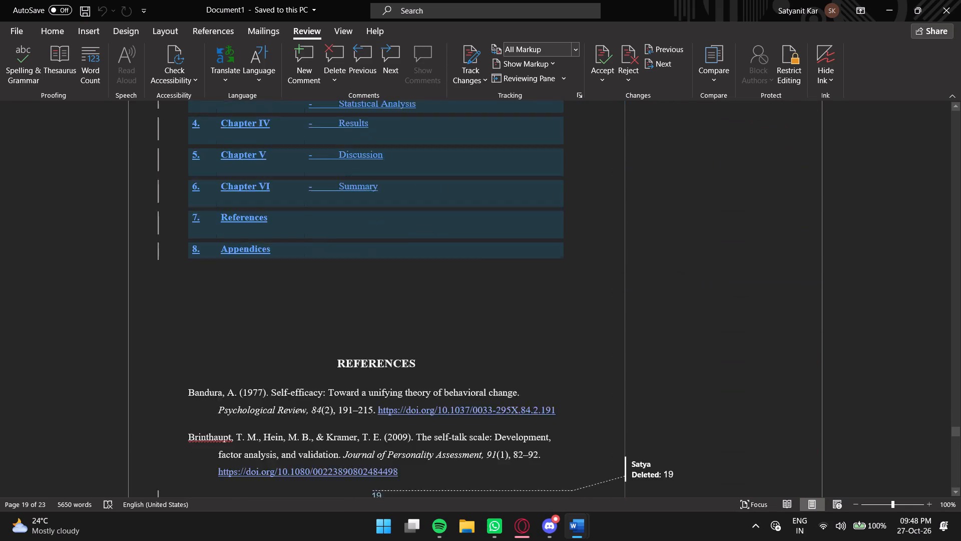
{"action": "scroll", "coordinate": [686, 282], "scroll_direction": "down", "scroll_amount": 8}
{"action": "scroll", "coordinate": [686, 280], "scroll_direction": "down", "scroll_amount": 17}
{"action": "scroll", "coordinate": [685, 278], "scroll_direction": "down", "scroll_amount": 6}
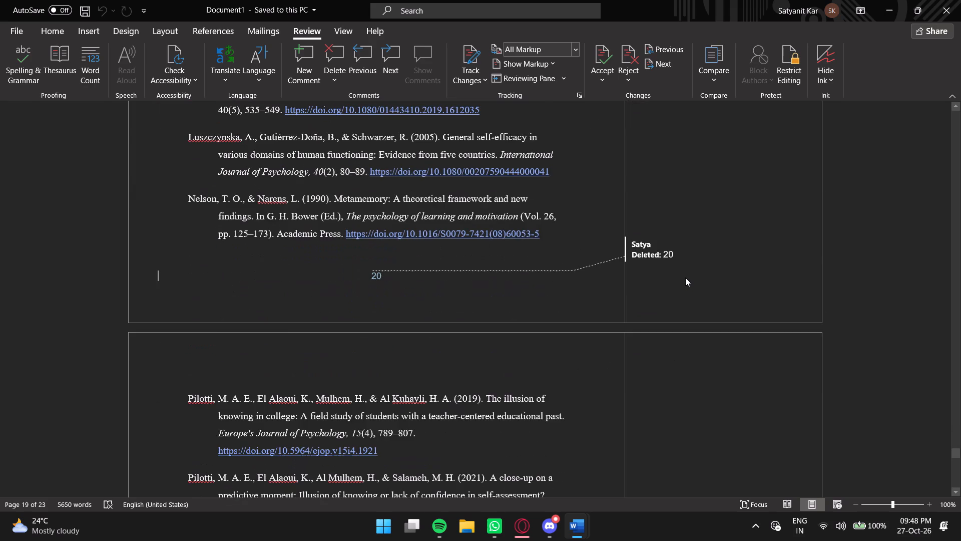
{"action": "scroll", "coordinate": [685, 279], "scroll_direction": "down", "scroll_amount": 16}
{"action": "scroll", "coordinate": [683, 279], "scroll_direction": "down", "scroll_amount": 13}
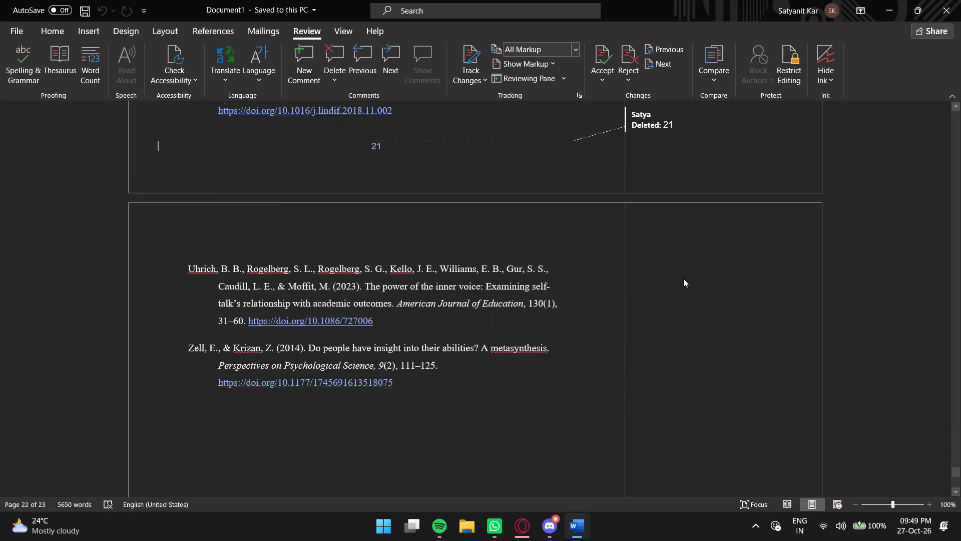
{"action": "scroll", "coordinate": [683, 279], "scroll_direction": "down", "scroll_amount": 14}
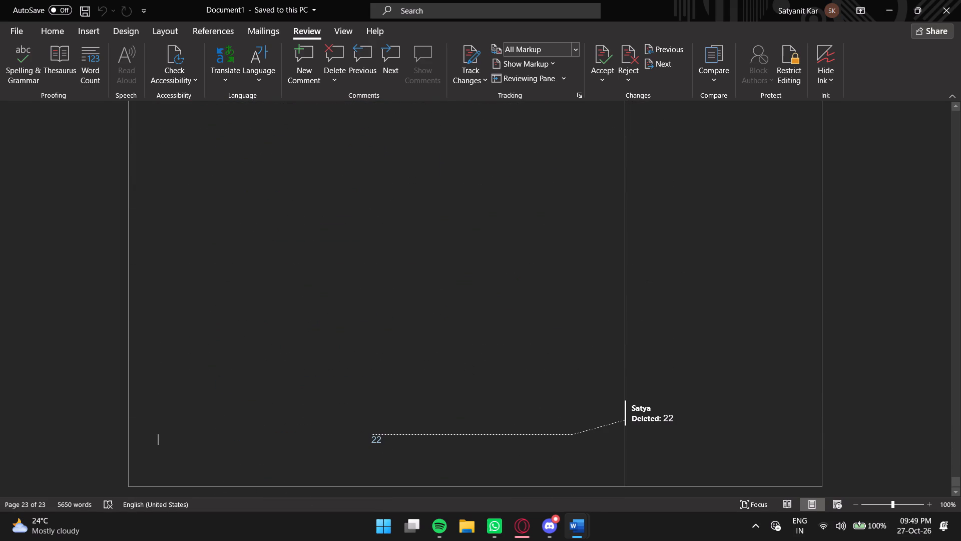
{"action": "scroll", "coordinate": [353, 220], "scroll_direction": "up", "scroll_amount": 6}
{"action": "scroll", "coordinate": [353, 220], "scroll_direction": "up", "scroll_amount": 18}
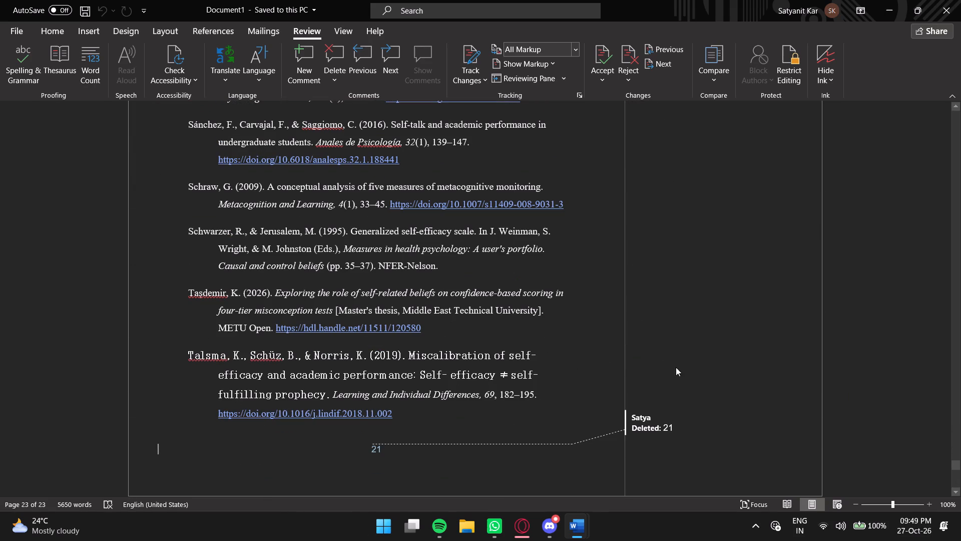
{"action": "scroll", "coordinate": [441, 321], "scroll_direction": "down", "scroll_amount": 4}
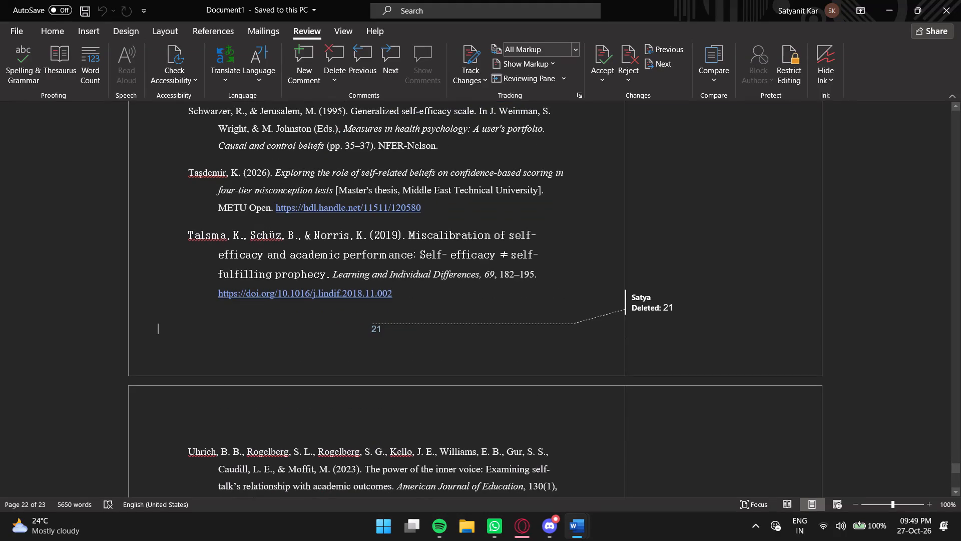
{"action": "left_click", "coordinate": [194, 232]}
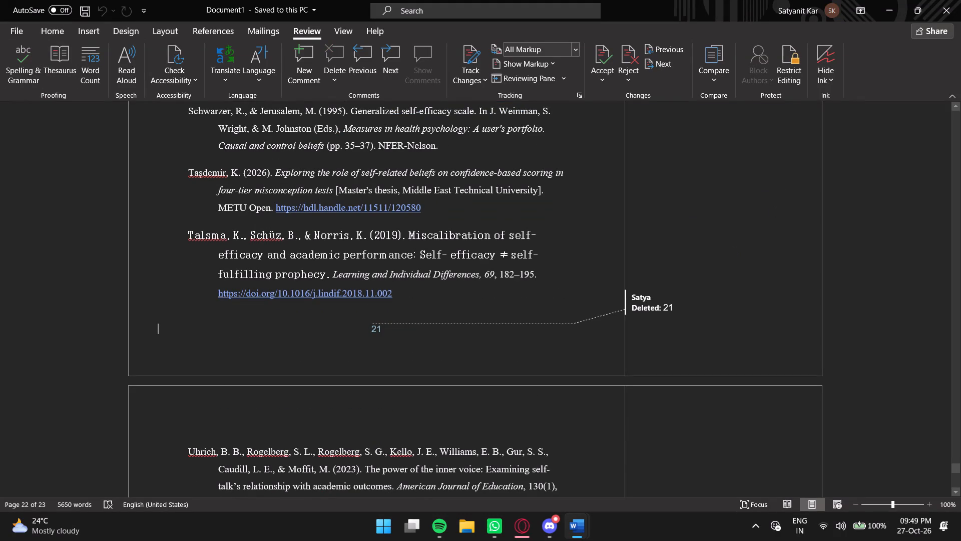
{"action": "scroll", "coordinate": [552, 288], "scroll_direction": "up", "scroll_amount": 5}
Save the comparison document to the Desktop as a Word document named "Satya - 4th Draft - Synopsis".
{"action": "left_click", "coordinate": [20, 32]}
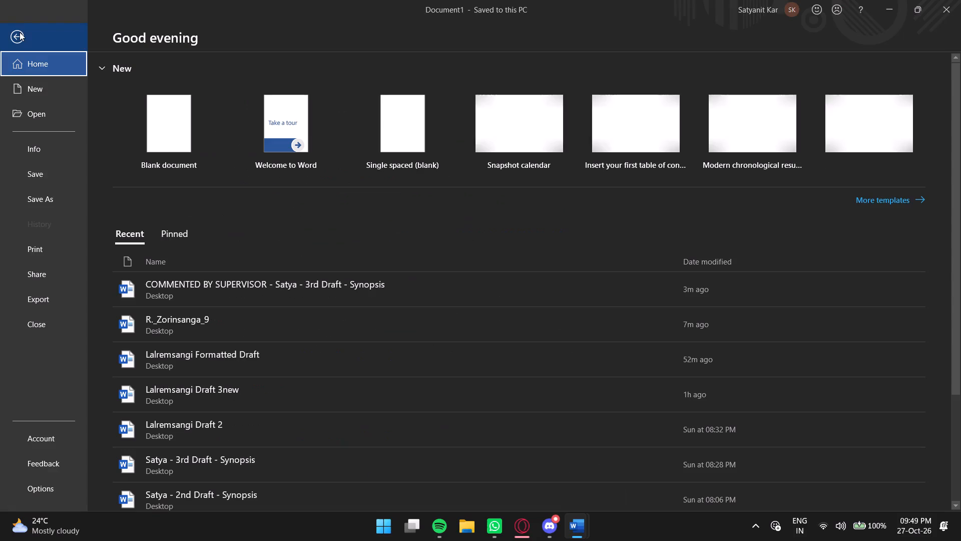
{"action": "left_click", "coordinate": [38, 197]}
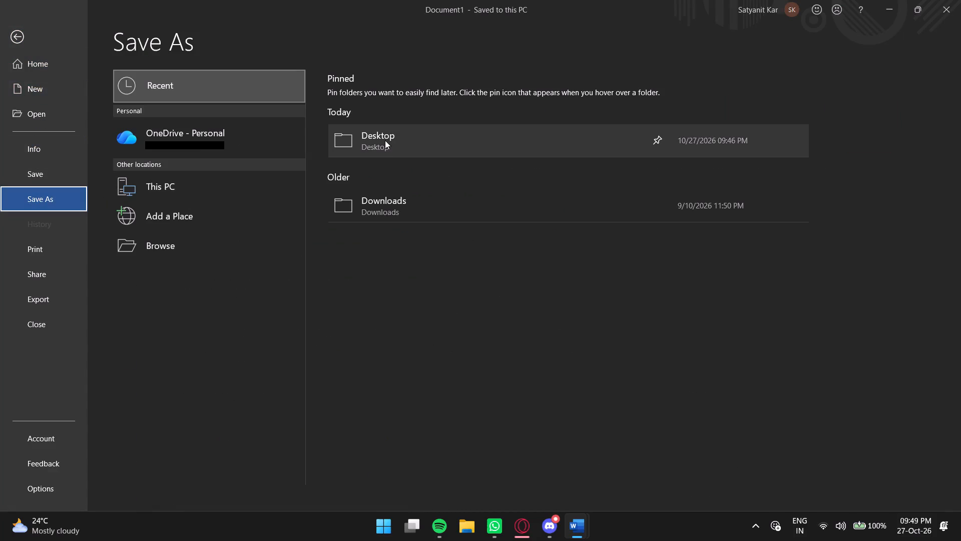
{"action": "left_click", "coordinate": [385, 140]}
{"action": "scroll", "coordinate": [376, 176], "scroll_direction": "down", "scroll_amount": 2}
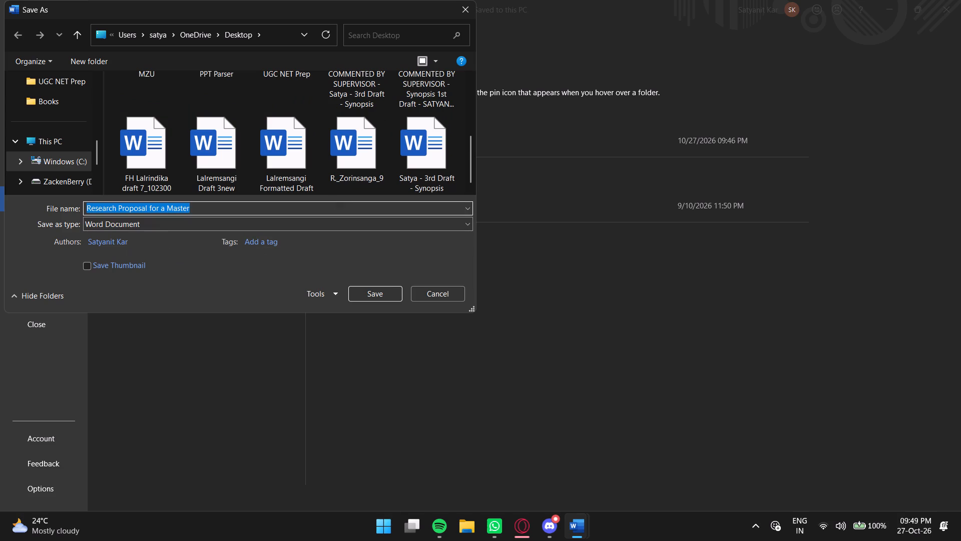
{"action": "type", "text": "Satya - 4th Draft"}
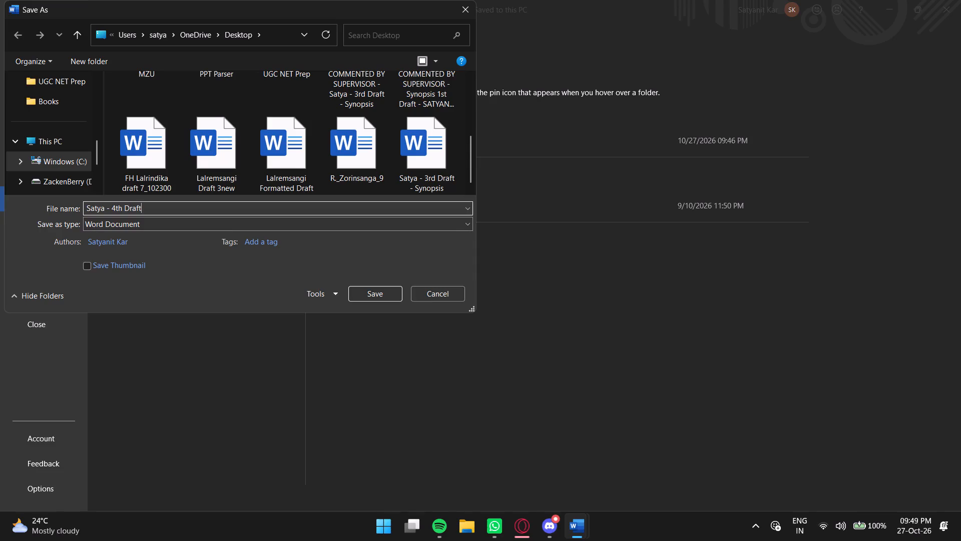
{"action": "key", "text": "space"}
{"action": "type", "text": "-"}
{"action": "key", "text": "space"}
{"action": "type", "text": "Synopsis"}
{"action": "key", "text": "Return"}
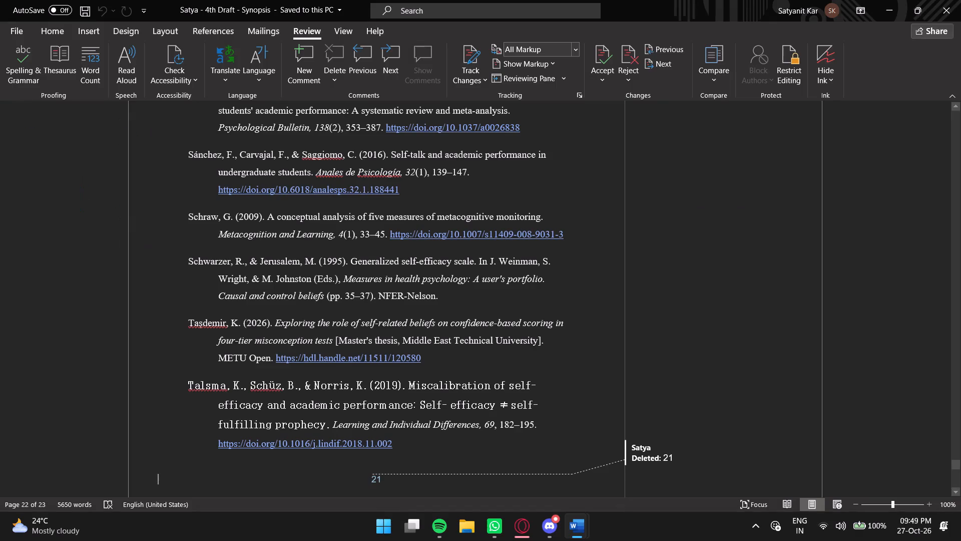
Close the saved comparison document and the supervisor-commented 3rd draft.
{"action": "left_click", "coordinate": [945, 8]}
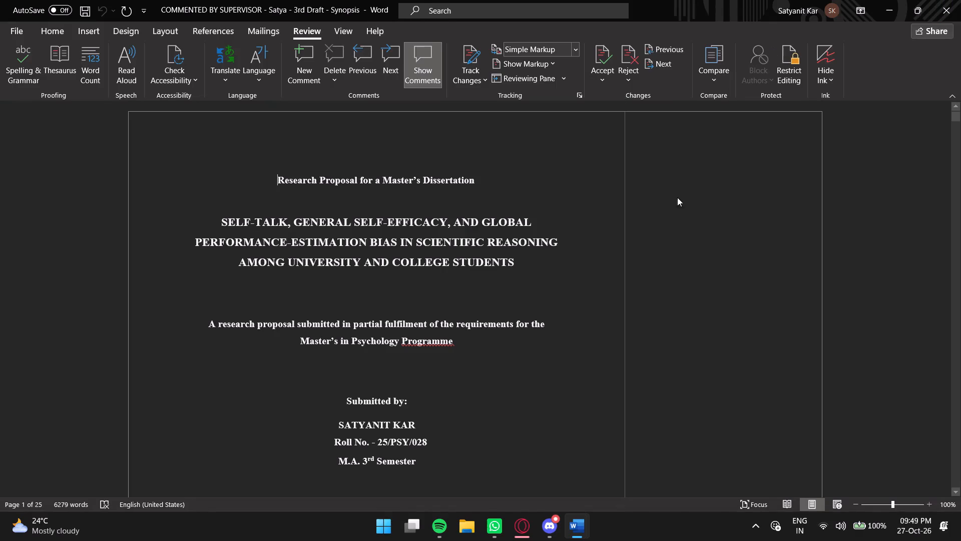
{"action": "left_click", "coordinate": [946, 10]}
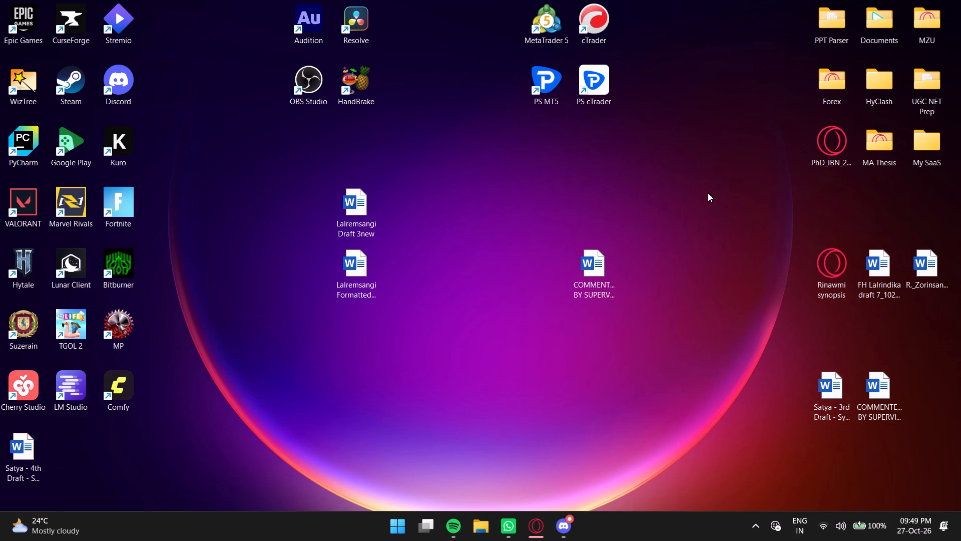
Rearrange the desktop files: move the 4th Draft out beside the commented 3rd draft, and group that commented draft with the older synopsis files.
{"action": "left_click_drag", "start_coordinate": [7, 451], "coordinate": [487, 366]}
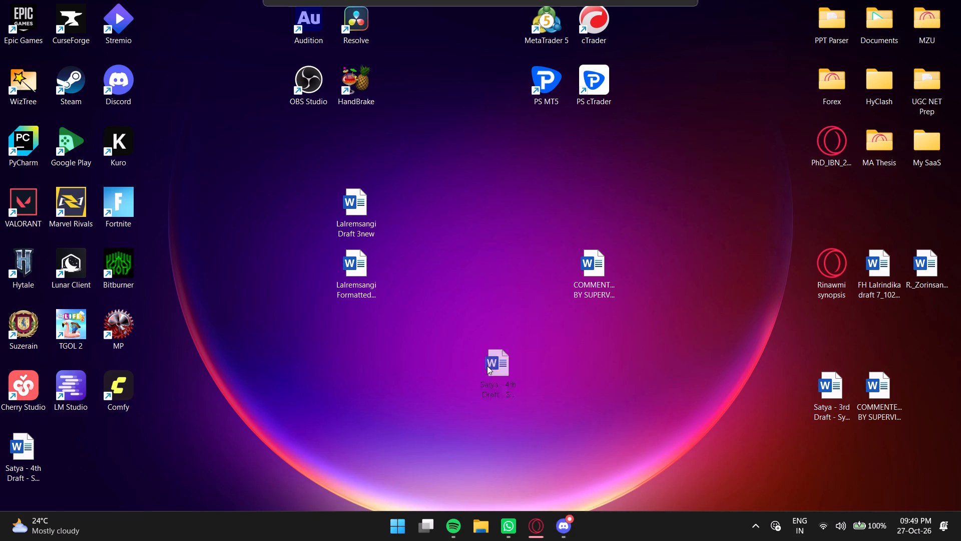
{"action": "left_click_drag", "start_coordinate": [487, 366], "coordinate": [570, 335]}
{"action": "left_click", "coordinate": [639, 334]}
{"action": "left_click_drag", "start_coordinate": [586, 261], "coordinate": [591, 262]}
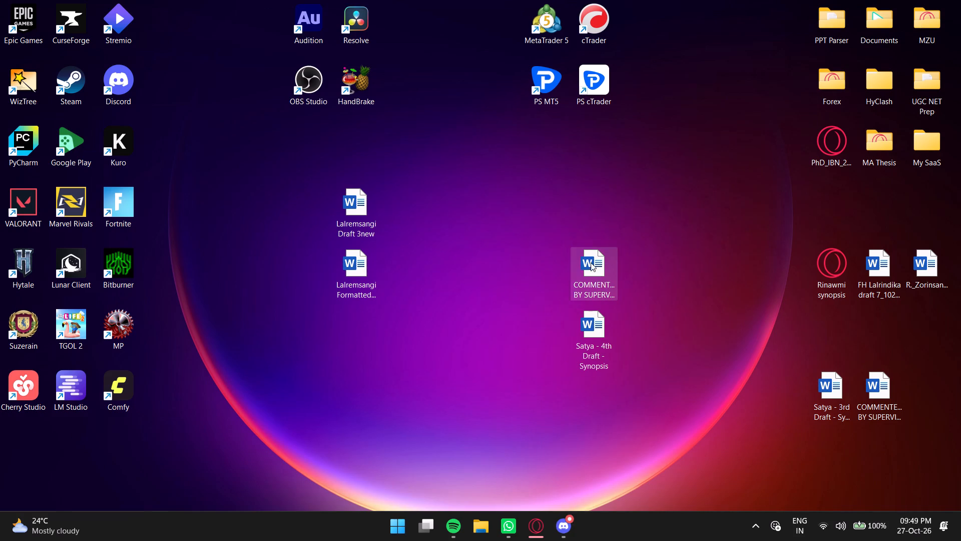
{"action": "left_click_drag", "start_coordinate": [591, 262], "coordinate": [911, 380]}
{"action": "left_click", "coordinate": [872, 396]}
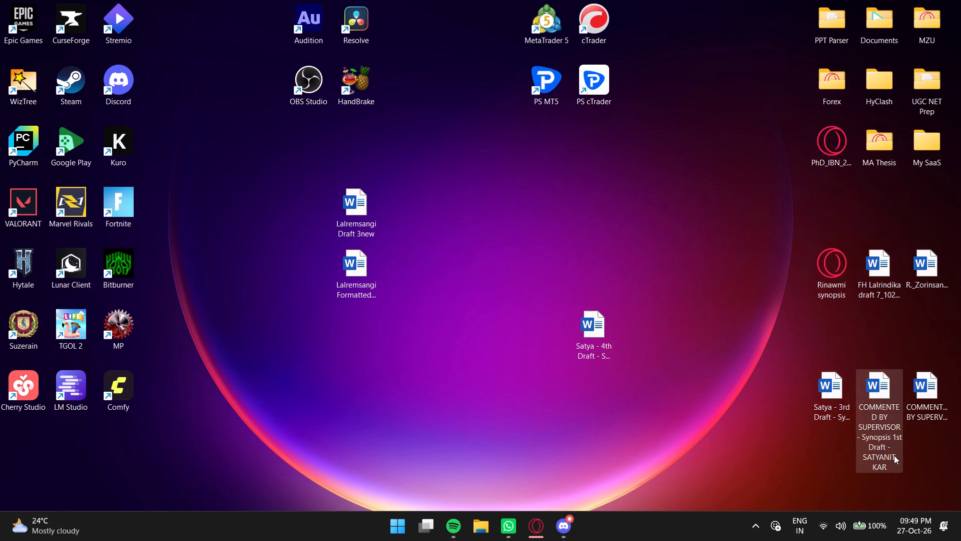
{"action": "left_click", "coordinate": [932, 393]}
{"action": "left_click", "coordinate": [849, 465]}
{"action": "left_click", "coordinate": [833, 397]}
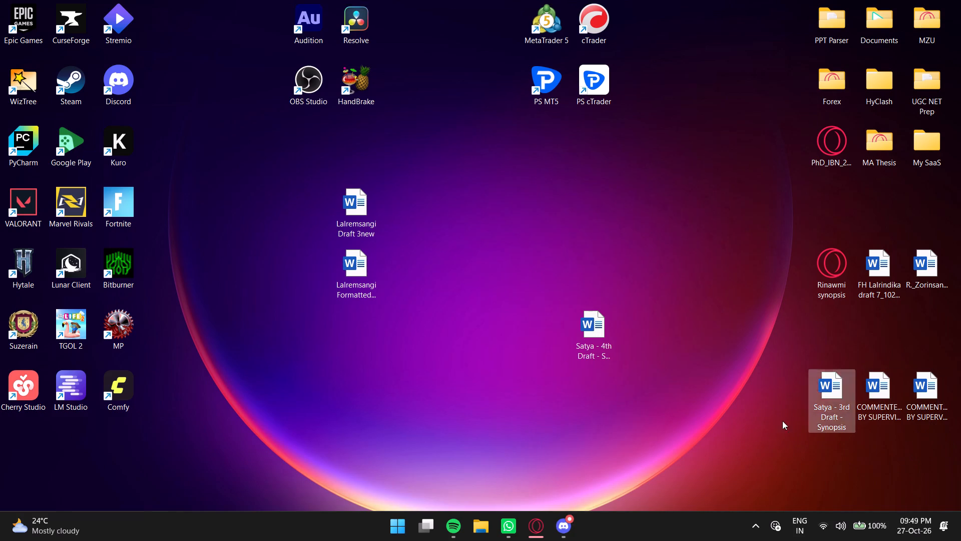
{"action": "left_click", "coordinate": [742, 392]}
Open the saved "Satya - 4th Draft - Synopsis" from the desktop and check its title page.
{"action": "double_click", "coordinate": [593, 327]}
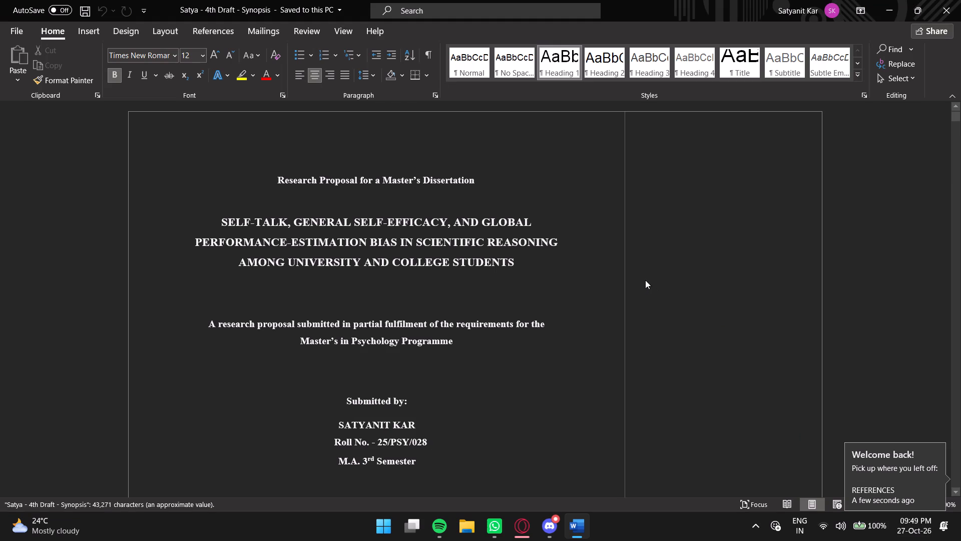
{"action": "scroll", "coordinate": [659, 265], "scroll_direction": "down", "scroll_amount": 14}
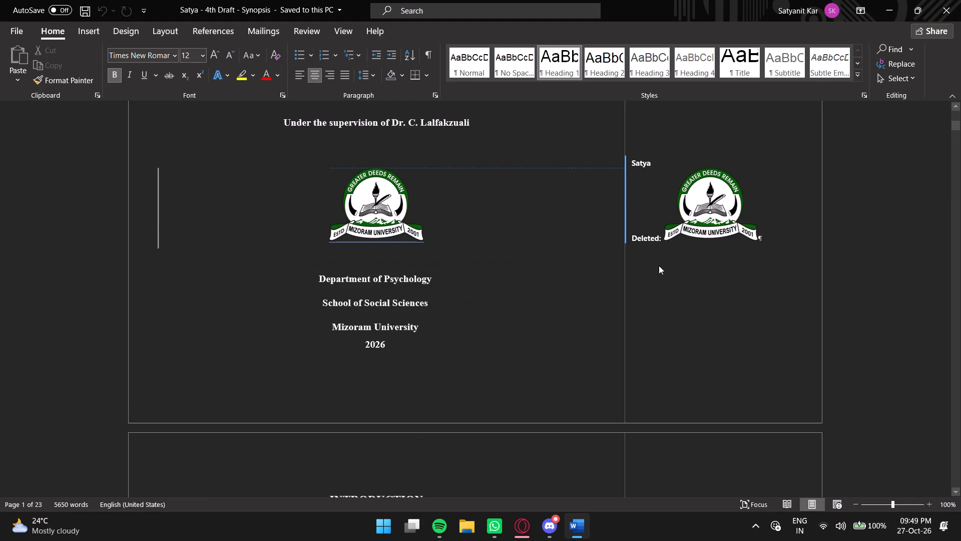
{"action": "scroll", "coordinate": [498, 254], "scroll_direction": "up", "scroll_amount": 19}
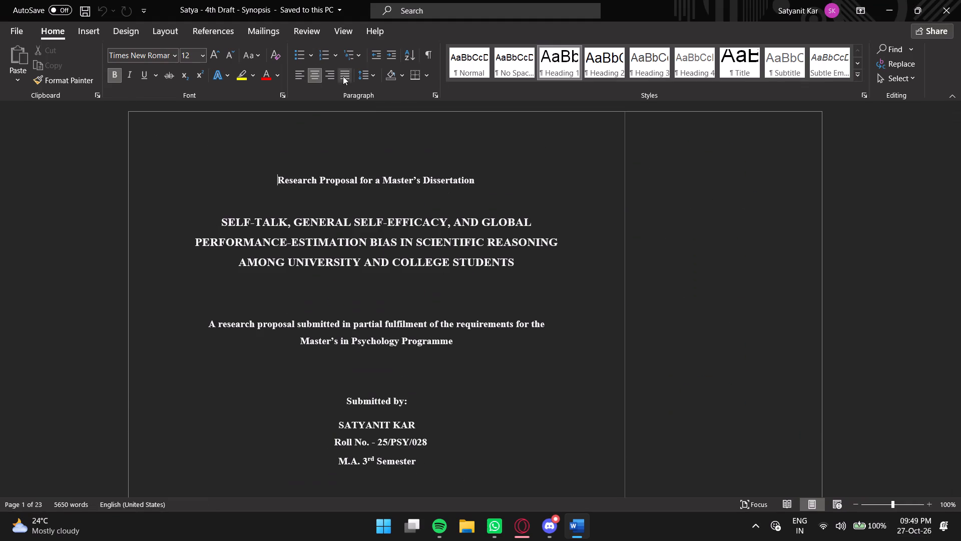
Set the 4th Draft's review display to No Markup.
{"action": "left_click", "coordinate": [294, 32]}
{"action": "left_click", "coordinate": [544, 42]}
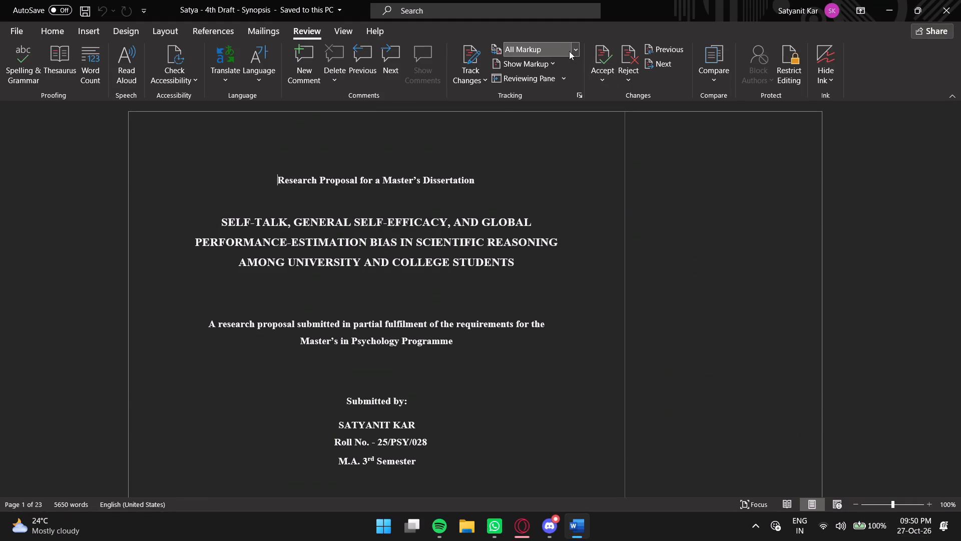
{"action": "left_click", "coordinate": [572, 51]}
{"action": "left_click", "coordinate": [550, 67]}
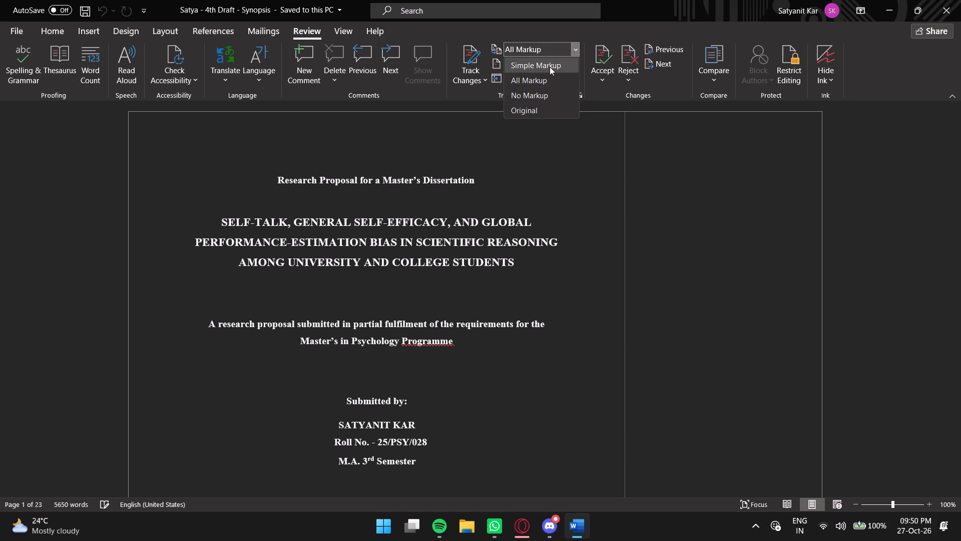
{"action": "left_click", "coordinate": [561, 47]}
{"action": "left_click", "coordinate": [549, 96]}
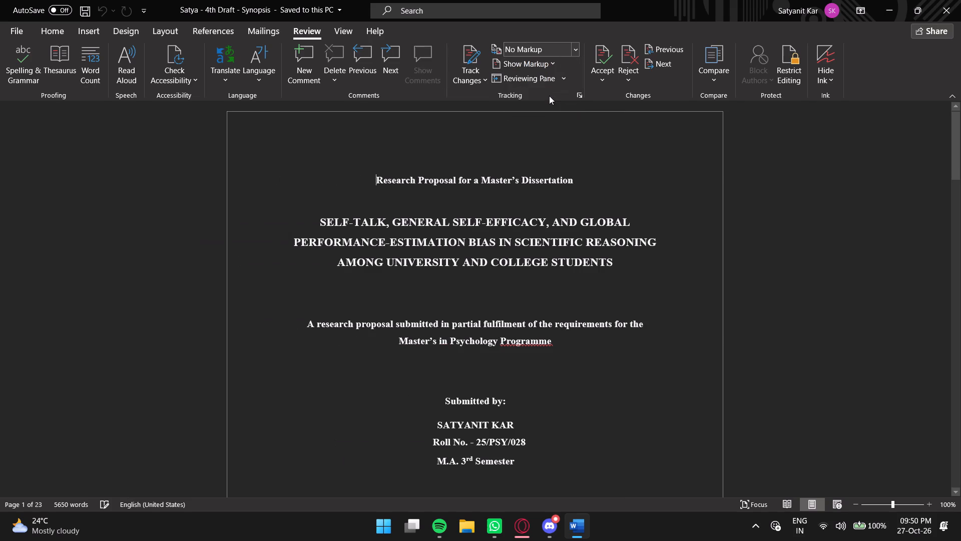
Check the clean page layout from the title page through the Introduction and Theoretical and Conceptual Framework to the Review of Literature heading.
{"action": "scroll", "coordinate": [564, 246], "scroll_direction": "down", "scroll_amount": 8}
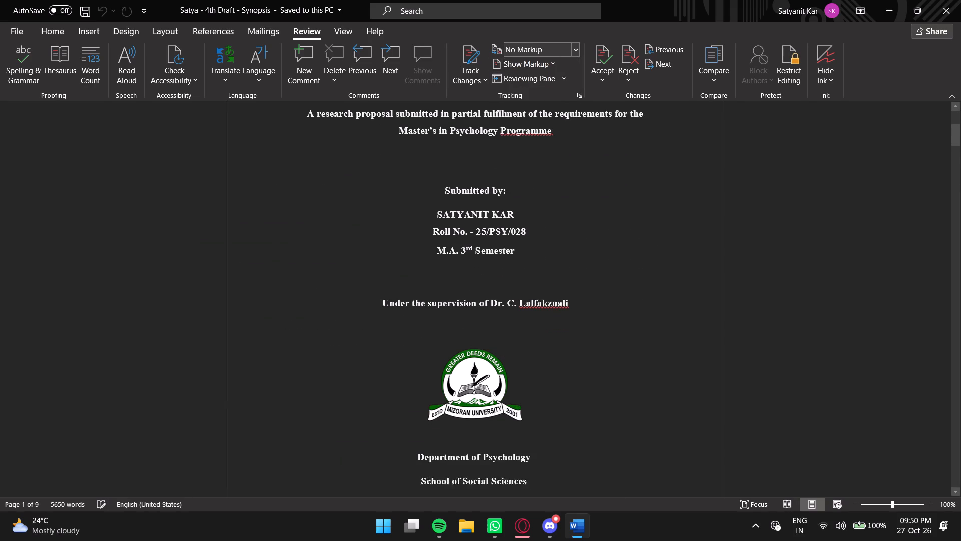
{"action": "scroll", "coordinate": [558, 241], "scroll_direction": "down", "scroll_amount": 16}
{"action": "scroll", "coordinate": [557, 242], "scroll_direction": "down", "scroll_amount": 15}
{"action": "scroll", "coordinate": [557, 244], "scroll_direction": "down", "scroll_amount": 6}
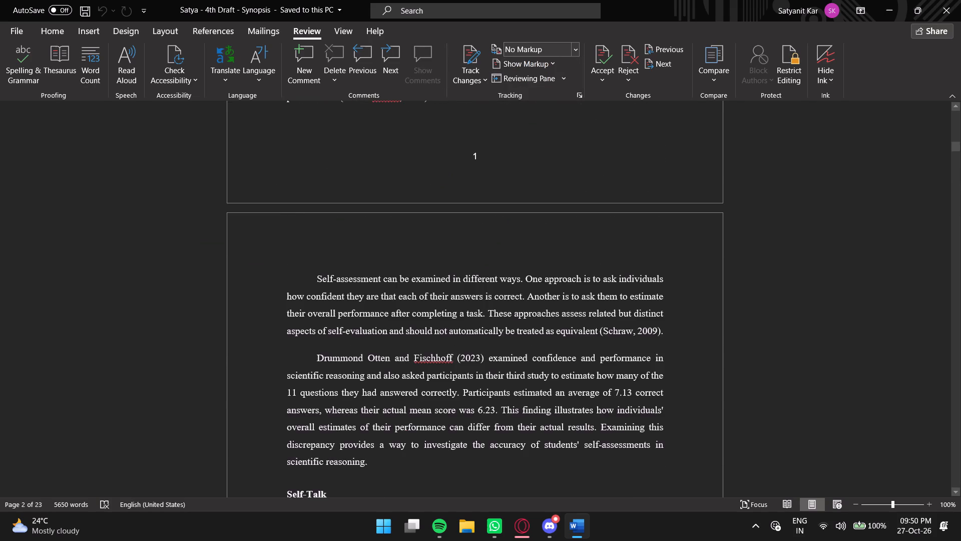
{"action": "scroll", "coordinate": [557, 246], "scroll_direction": "down", "scroll_amount": 10}
{"action": "scroll", "coordinate": [557, 246], "scroll_direction": "down", "scroll_amount": 20}
{"action": "scroll", "coordinate": [557, 246], "scroll_direction": "down", "scroll_amount": 16}
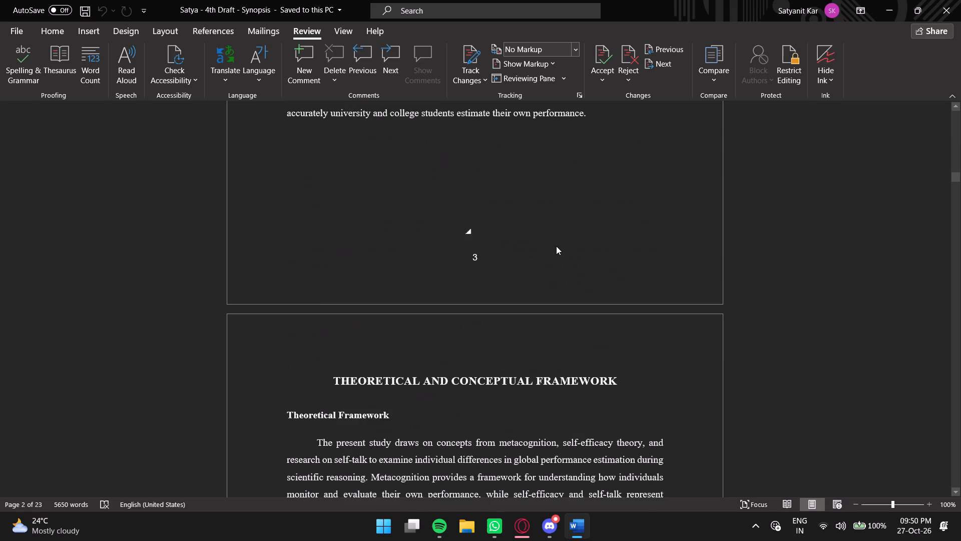
{"action": "scroll", "coordinate": [556, 246], "scroll_direction": "down", "scroll_amount": 3}
{"action": "scroll", "coordinate": [525, 219], "scroll_direction": "down", "scroll_amount": 7}
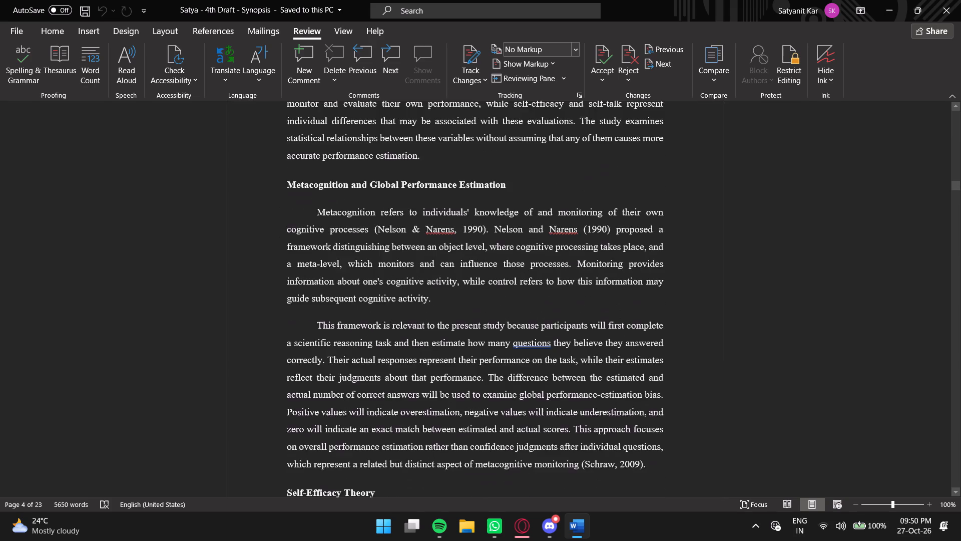
{"action": "scroll", "coordinate": [509, 217], "scroll_direction": "down", "scroll_amount": 18}
{"action": "scroll", "coordinate": [503, 227], "scroll_direction": "down", "scroll_amount": 12}
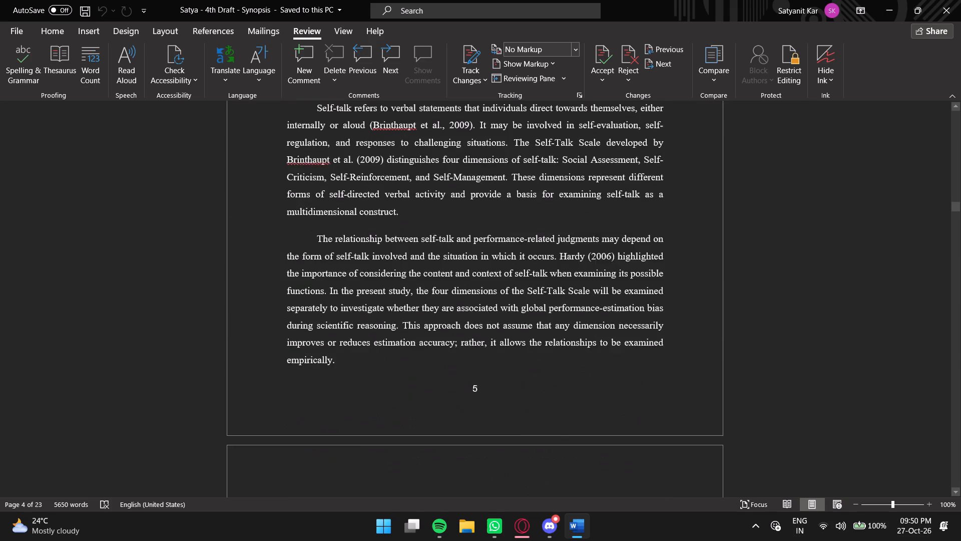
{"action": "scroll", "coordinate": [501, 226], "scroll_direction": "down", "scroll_amount": 19}
{"action": "scroll", "coordinate": [499, 229], "scroll_direction": "down", "scroll_amount": 9}
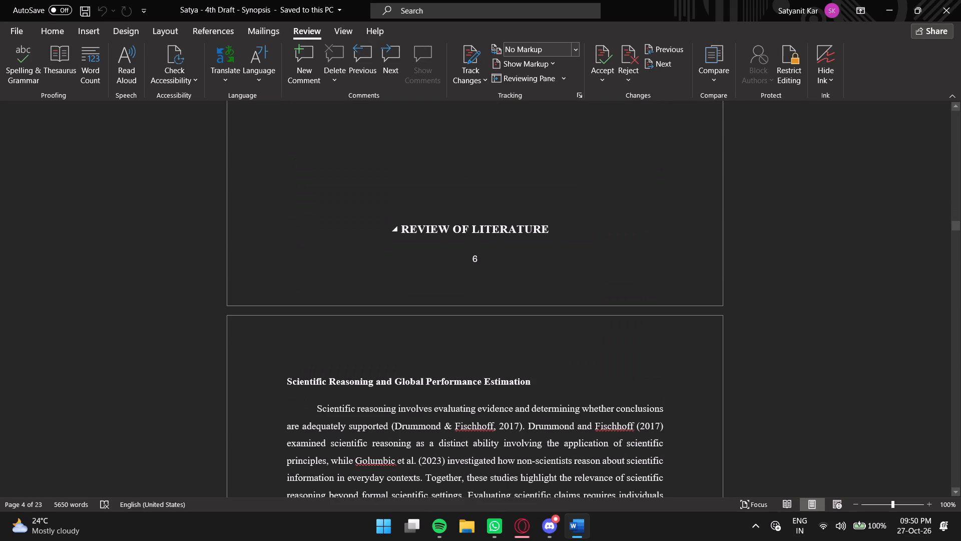
Push the REVIEW OF LITERATURE heading from the bottom of page 6 to the following page with a line break before it.
{"action": "left_click", "coordinate": [399, 228]}
{"action": "left_click", "coordinate": [395, 227]}
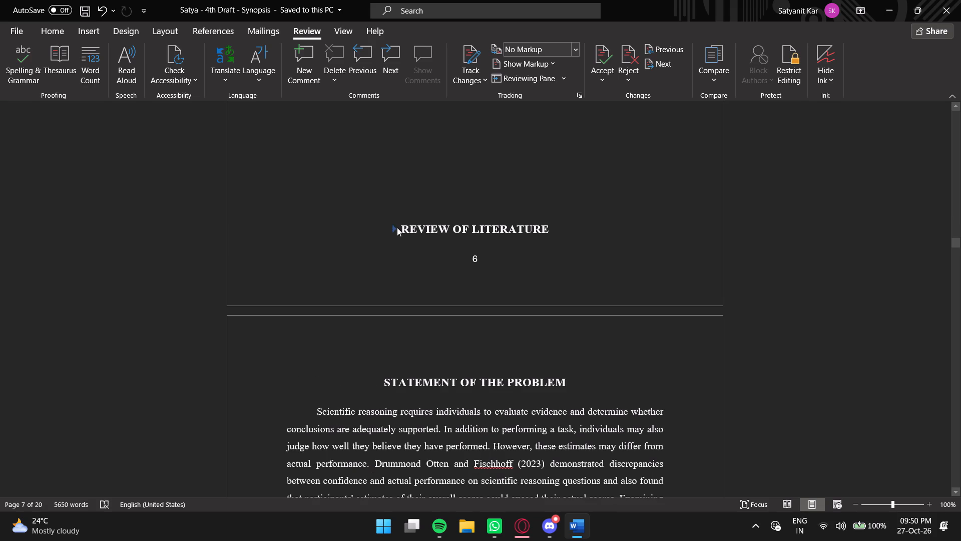
{"action": "left_click", "coordinate": [403, 228]}
{"action": "key", "text": "Return"}
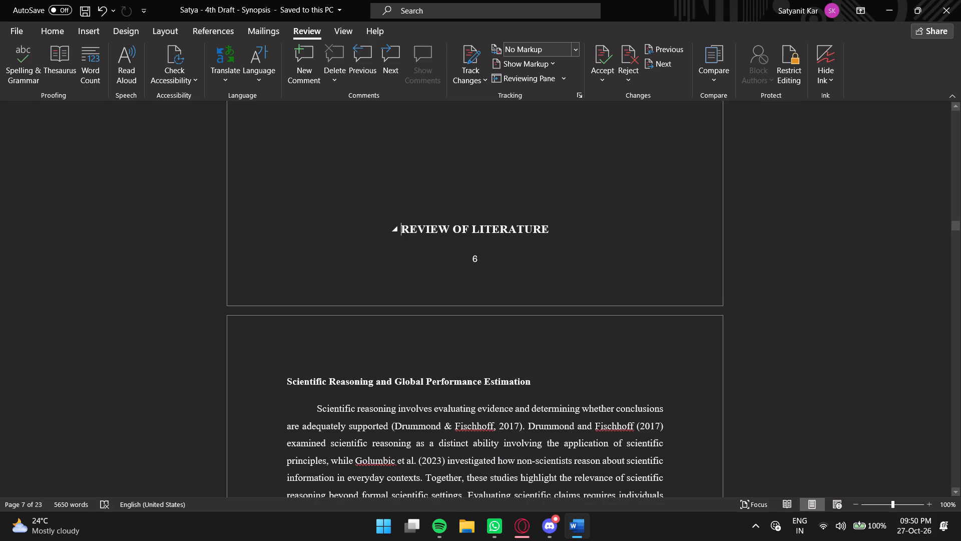
{"action": "scroll", "coordinate": [460, 229], "scroll_direction": "up", "scroll_amount": 20}
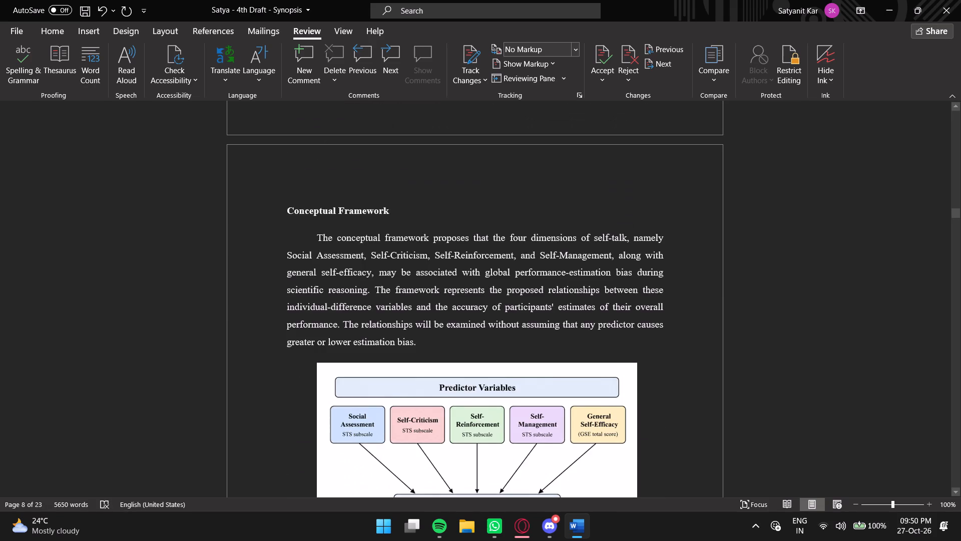
{"action": "scroll", "coordinate": [460, 229], "scroll_direction": "down", "scroll_amount": 7}
{"action": "scroll", "coordinate": [460, 231], "scroll_direction": "down", "scroll_amount": 19}
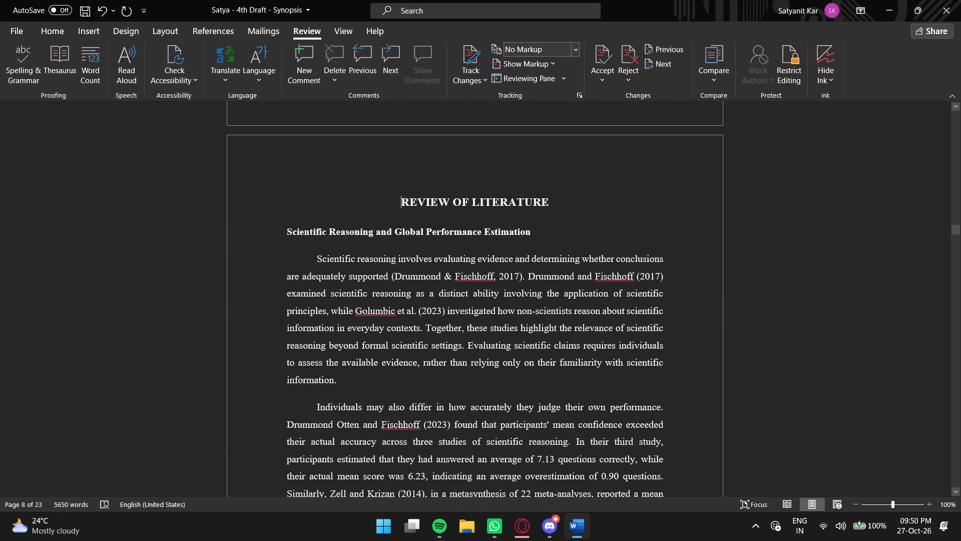
Insert a line break before the Research Question heading at the bottom of page 10 to push it towards its paragraph.
{"action": "scroll", "coordinate": [460, 231], "scroll_direction": "down", "scroll_amount": 20}
{"action": "scroll", "coordinate": [460, 231], "scroll_direction": "down", "scroll_amount": 11}
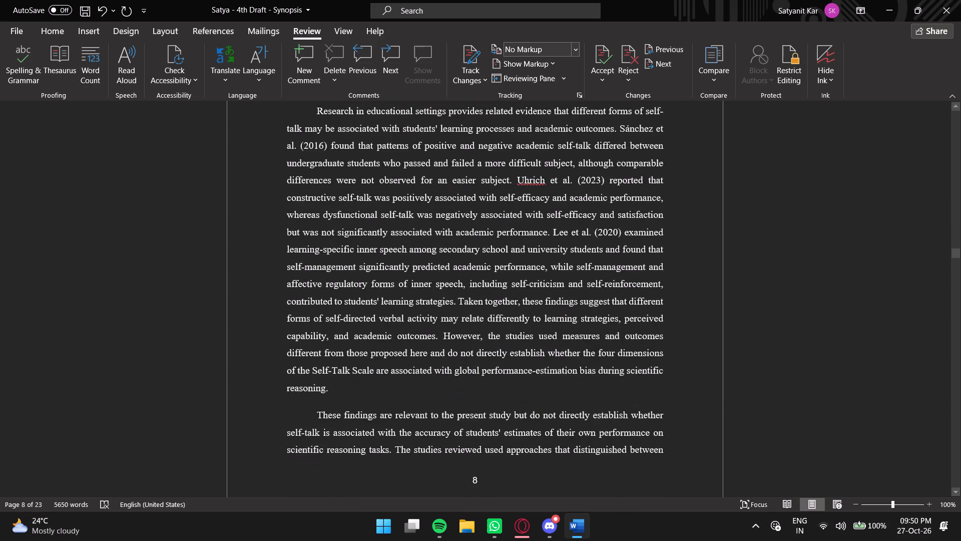
{"action": "scroll", "coordinate": [459, 234], "scroll_direction": "down", "scroll_amount": 20}
{"action": "scroll", "coordinate": [459, 234], "scroll_direction": "down", "scroll_amount": 13}
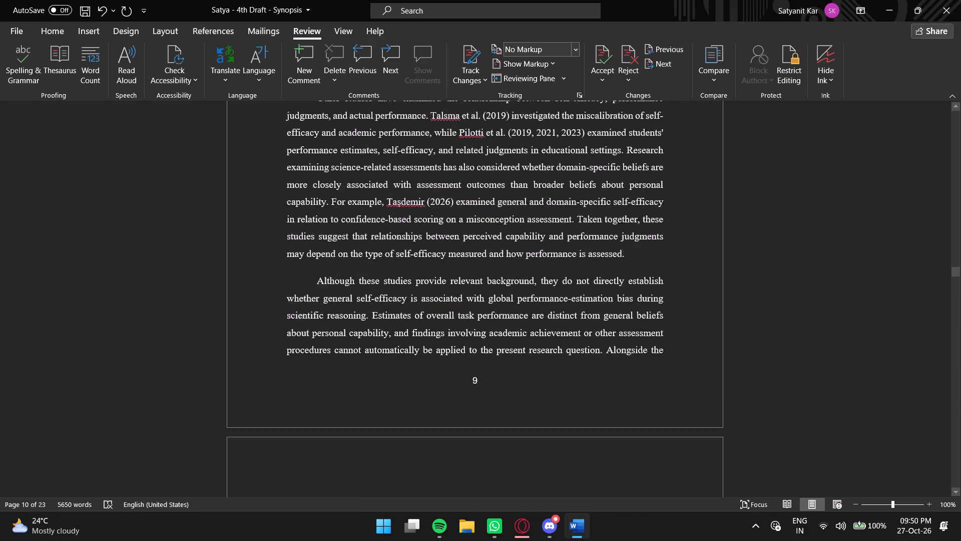
{"action": "scroll", "coordinate": [460, 236], "scroll_direction": "down", "scroll_amount": 14}
{"action": "scroll", "coordinate": [460, 236], "scroll_direction": "down", "scroll_amount": 8}
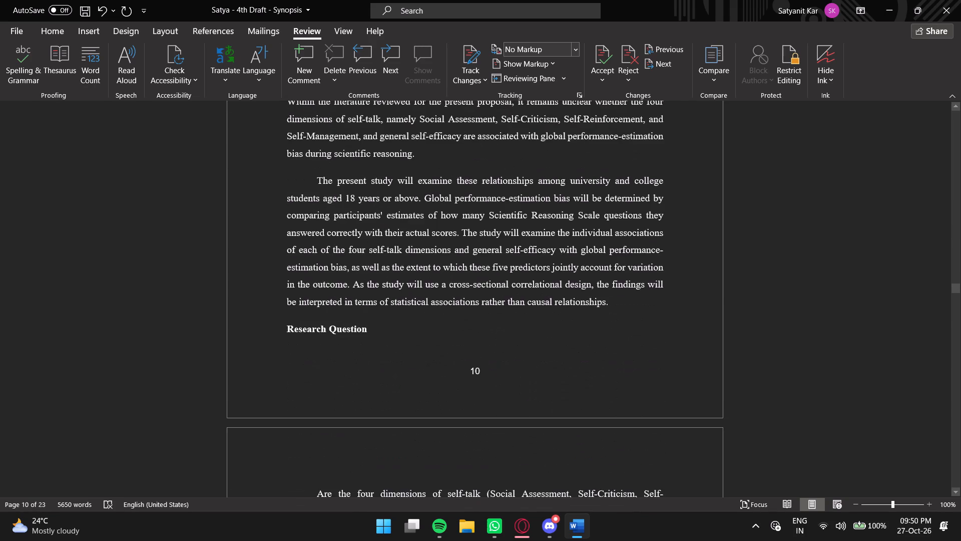
{"action": "scroll", "coordinate": [460, 236], "scroll_direction": "down", "scroll_amount": 3}
{"action": "left_click", "coordinate": [287, 211]}
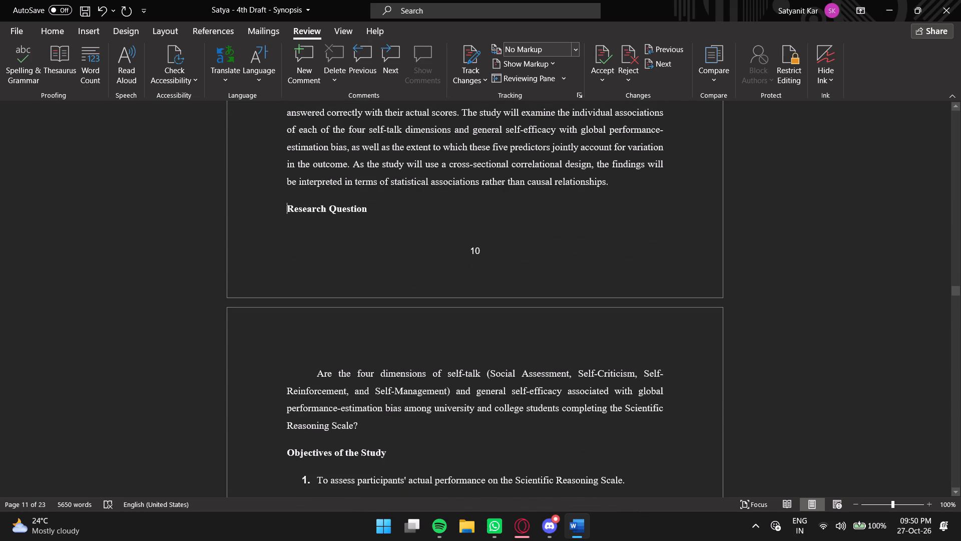
{"action": "key", "text": "Return"}
Push the "4. Global Performance Estimate" heading from the bottom of page 12 to the following page with two line breaks before it.
{"action": "scroll", "coordinate": [318, 213], "scroll_direction": "down", "scroll_amount": 10}
{"action": "scroll", "coordinate": [407, 256], "scroll_direction": "down", "scroll_amount": 1}
{"action": "scroll", "coordinate": [536, 259], "scroll_direction": "down", "scroll_amount": 5}
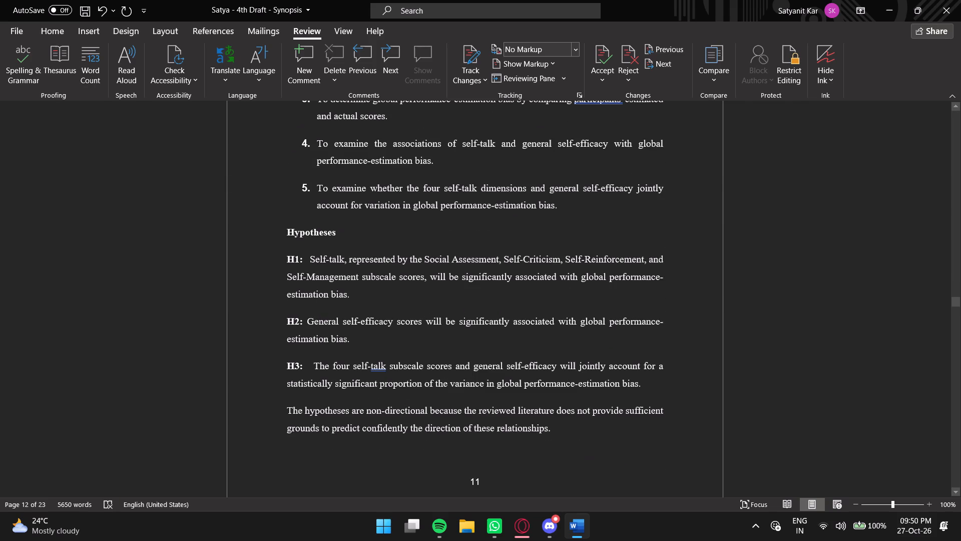
{"action": "scroll", "coordinate": [523, 252], "scroll_direction": "down", "scroll_amount": 13}
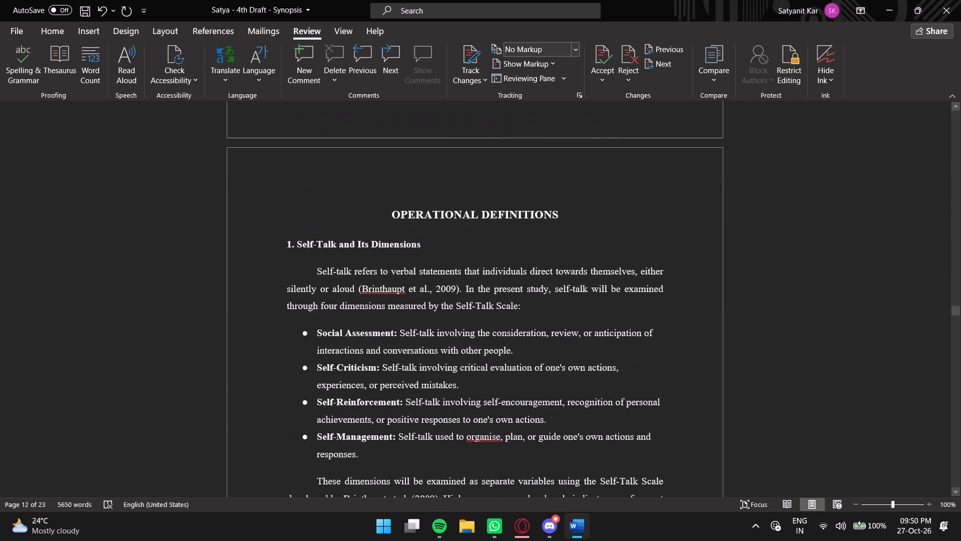
{"action": "scroll", "coordinate": [523, 252], "scroll_direction": "down", "scroll_amount": 11}
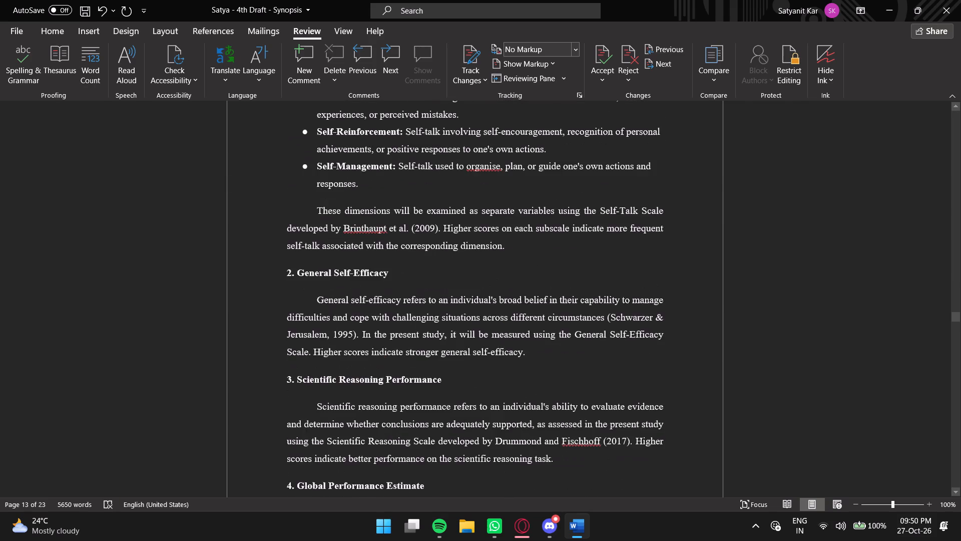
{"action": "scroll", "coordinate": [523, 252], "scroll_direction": "down", "scroll_amount": 7}
{"action": "left_click", "coordinate": [285, 213]}
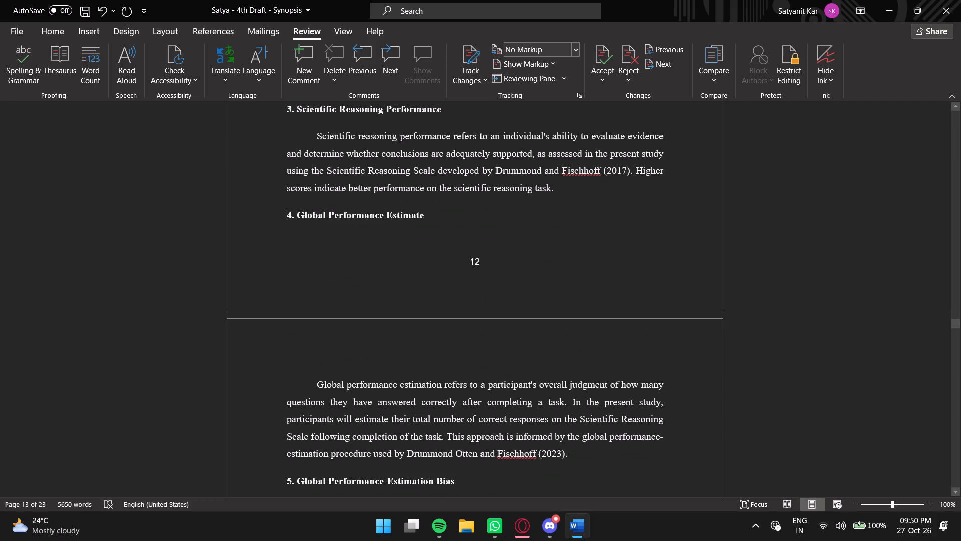
{"action": "key", "text": "Return"}
{"action": "key", "text": "Return"}
Insert a line break before the Inclusion Criteria heading at the bottom of page 14 to push it to the following page.
{"action": "scroll", "coordinate": [402, 268], "scroll_direction": "down", "scroll_amount": 3}
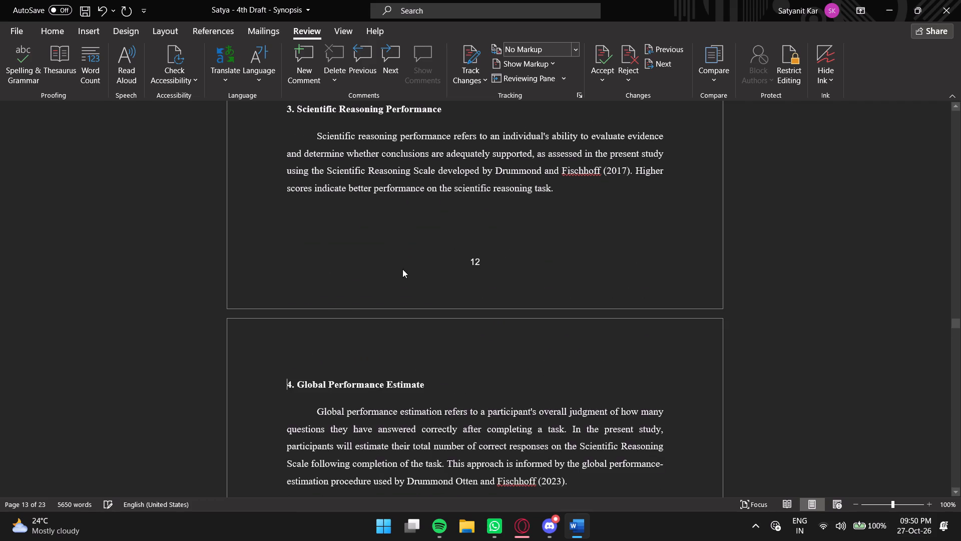
{"action": "scroll", "coordinate": [402, 269], "scroll_direction": "down", "scroll_amount": 12}
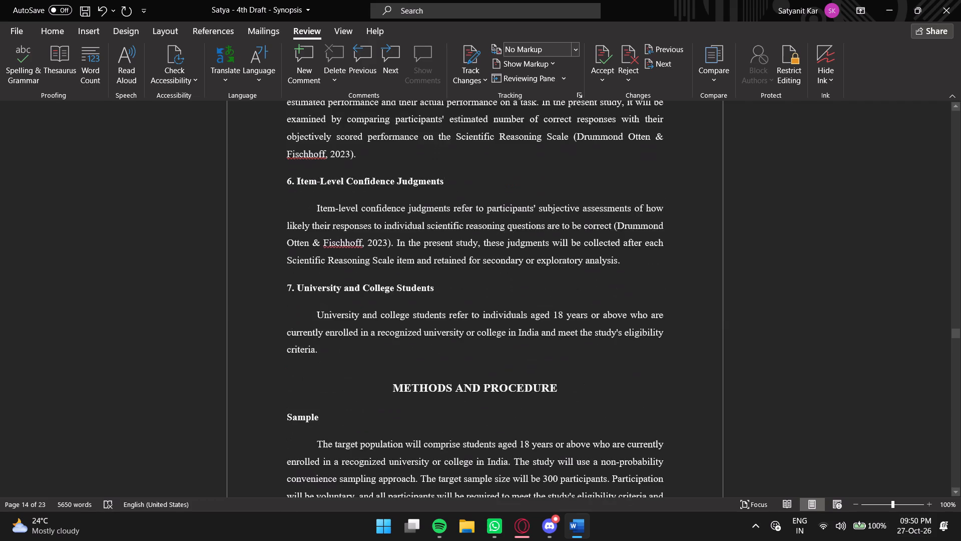
{"action": "scroll", "coordinate": [396, 266], "scroll_direction": "down", "scroll_amount": 4}
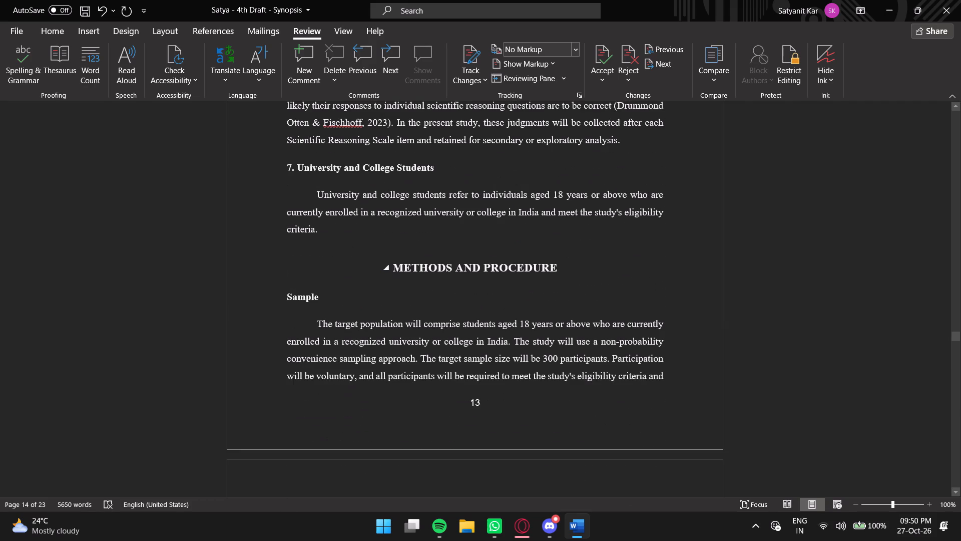
{"action": "scroll", "coordinate": [393, 268], "scroll_direction": "down", "scroll_amount": 16}
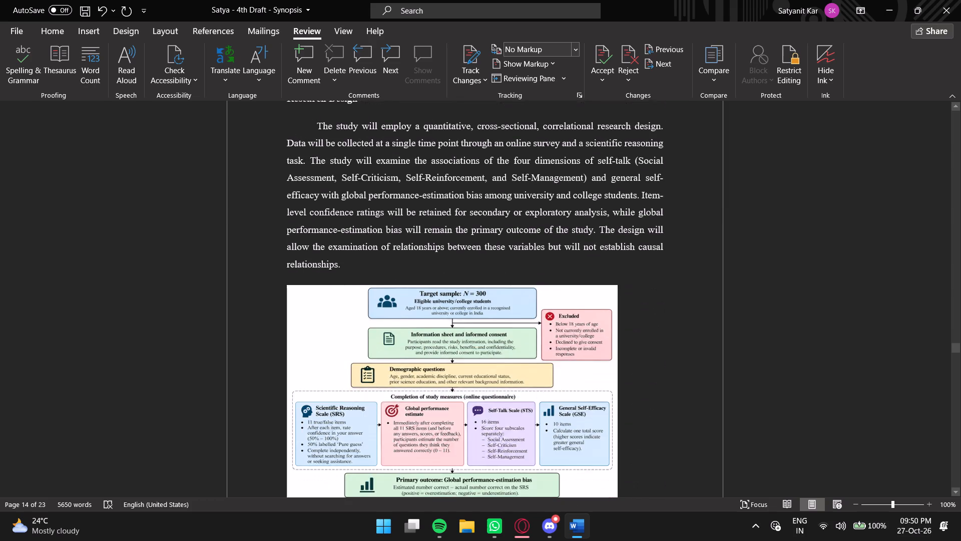
{"action": "scroll", "coordinate": [395, 269], "scroll_direction": "down", "scroll_amount": 14}
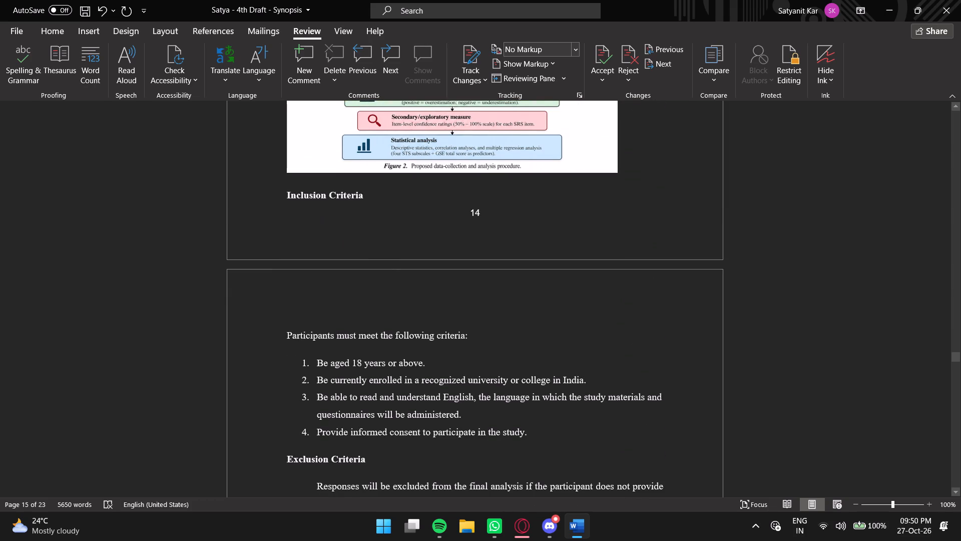
{"action": "left_click", "coordinate": [286, 194]}
{"action": "key", "text": "Return"}
Change the Psychological Measures heading to "Psychological Tools".
{"action": "scroll", "coordinate": [423, 274], "scroll_direction": "down", "scroll_amount": 11}
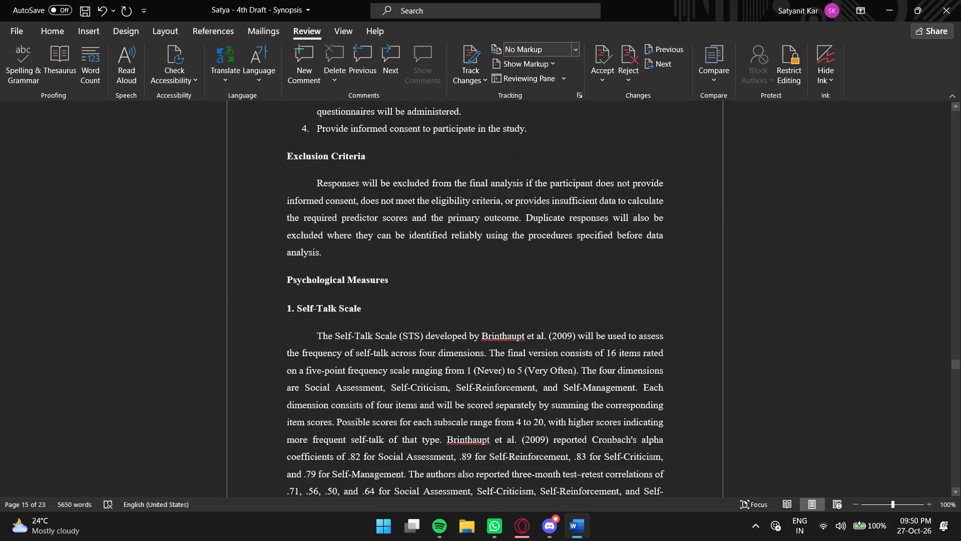
{"action": "scroll", "coordinate": [422, 273], "scroll_direction": "down", "scroll_amount": 6}
{"action": "scroll", "coordinate": [422, 274], "scroll_direction": "up", "scroll_amount": 3}
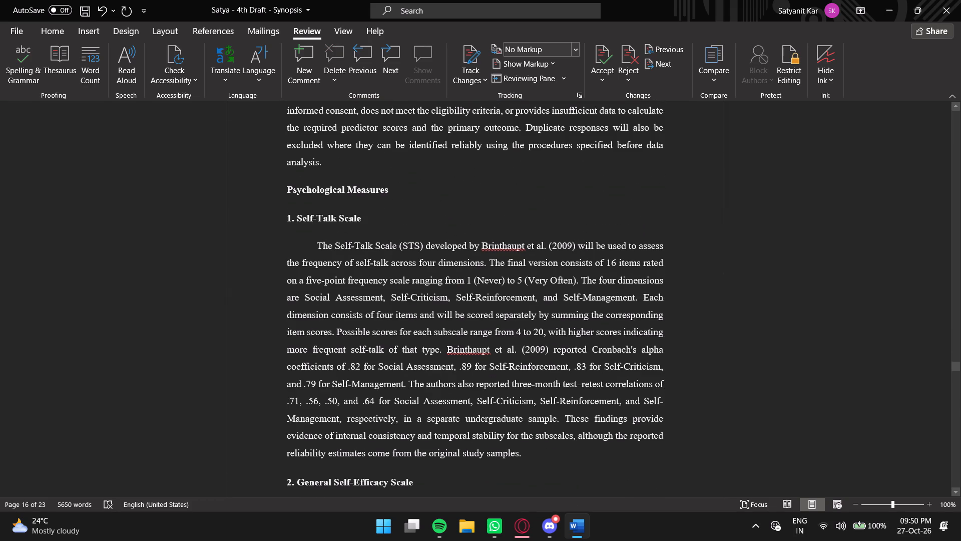
{"action": "left_click_drag", "start_coordinate": [348, 188], "coordinate": [389, 194]}
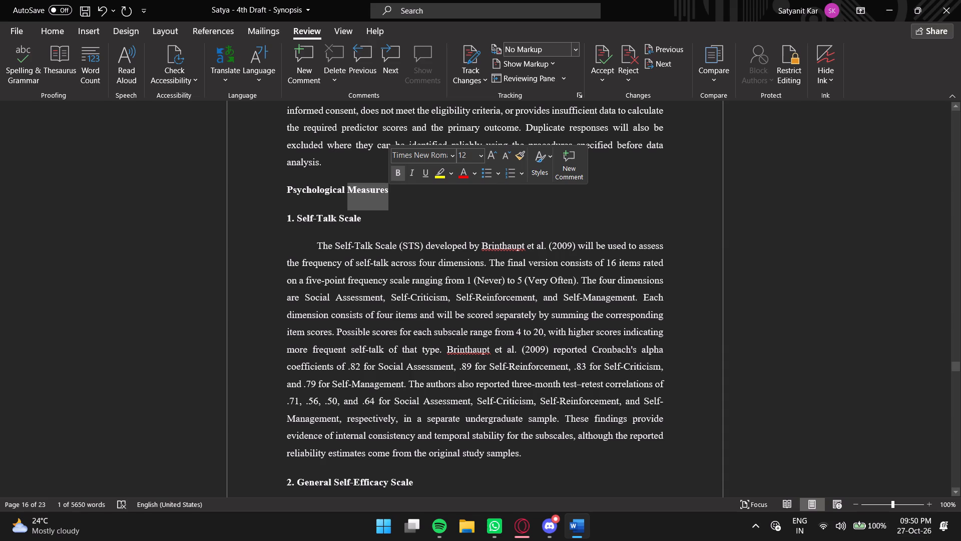
{"action": "type", "text": "Tools"}
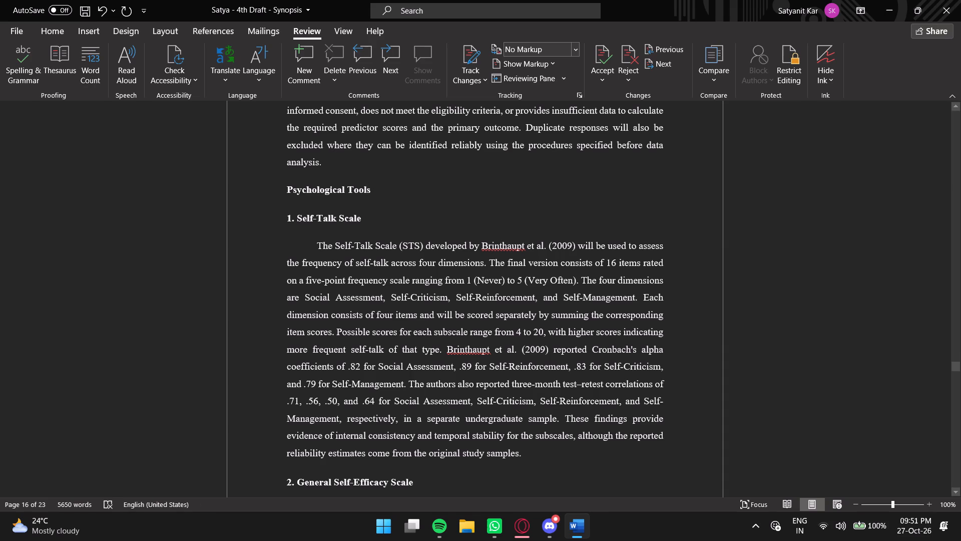
Push the "2. General Self-Efficacy Scale" heading from the bottom of page 15 to the following page with a line break before it.
{"action": "scroll", "coordinate": [462, 251], "scroll_direction": "down", "scroll_amount": 9}
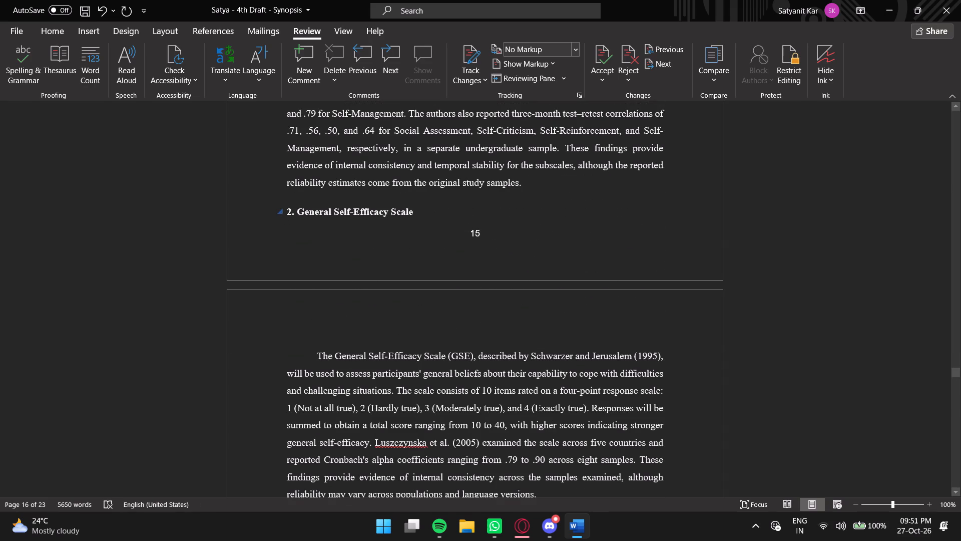
{"action": "left_click", "coordinate": [286, 211]}
{"action": "key", "text": "Return"}
Check the page layout from the General Self-Efficacy Scale section through Procedure, Statistical Analyses and Tentative Chapterization to the end of the References.
{"action": "scroll", "coordinate": [409, 278], "scroll_direction": "down", "scroll_amount": 7}
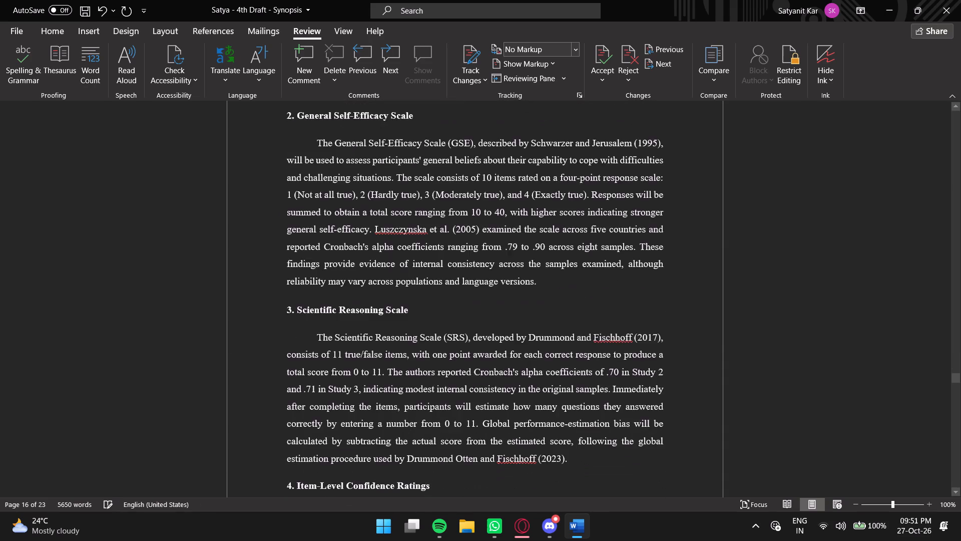
{"action": "scroll", "coordinate": [414, 272], "scroll_direction": "down", "scroll_amount": 16}
{"action": "scroll", "coordinate": [372, 249], "scroll_direction": "down", "scroll_amount": 6}
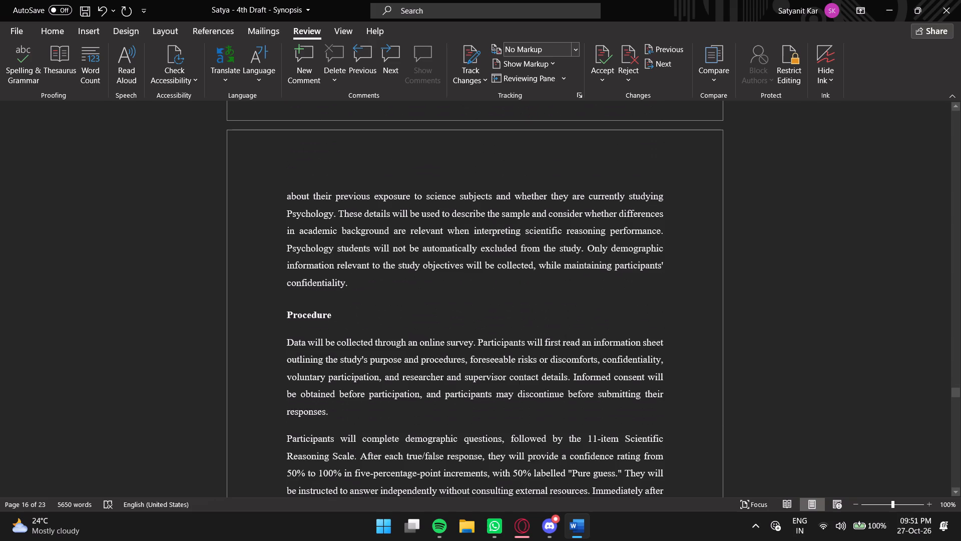
{"action": "scroll", "coordinate": [369, 243], "scroll_direction": "down", "scroll_amount": 20}
{"action": "scroll", "coordinate": [371, 242], "scroll_direction": "down", "scroll_amount": 2}
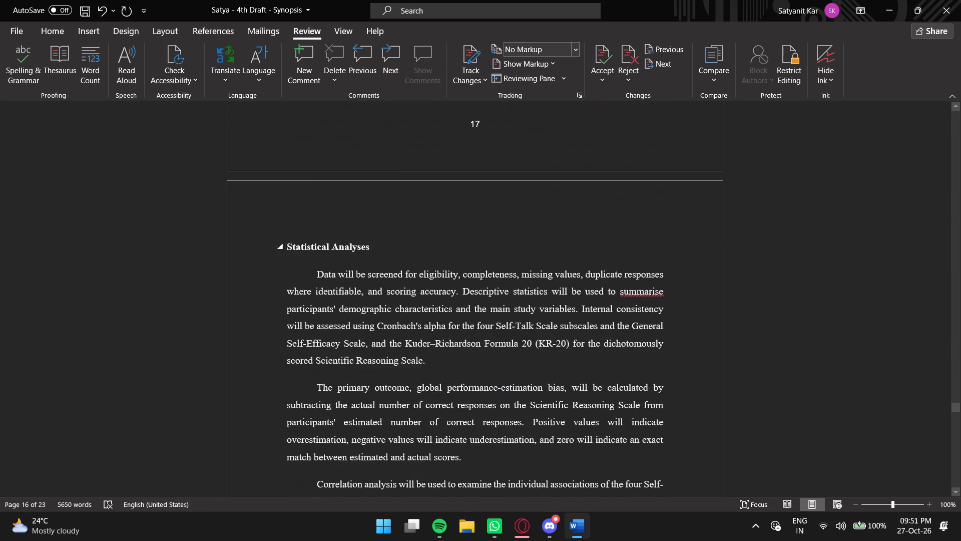
{"action": "scroll", "coordinate": [363, 243], "scroll_direction": "down", "scroll_amount": 20}
{"action": "scroll", "coordinate": [360, 244], "scroll_direction": "down", "scroll_amount": 6}
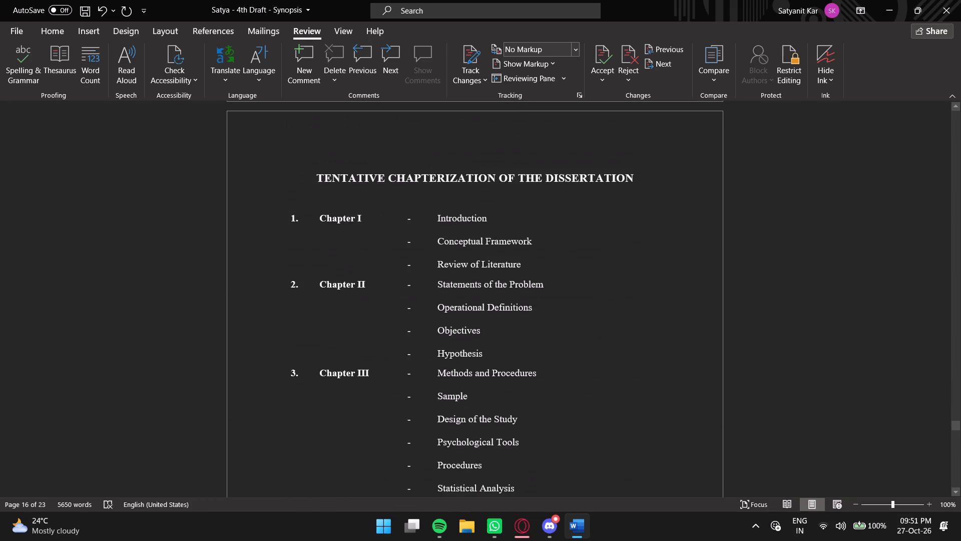
{"action": "scroll", "coordinate": [360, 244], "scroll_direction": "down", "scroll_amount": 19}
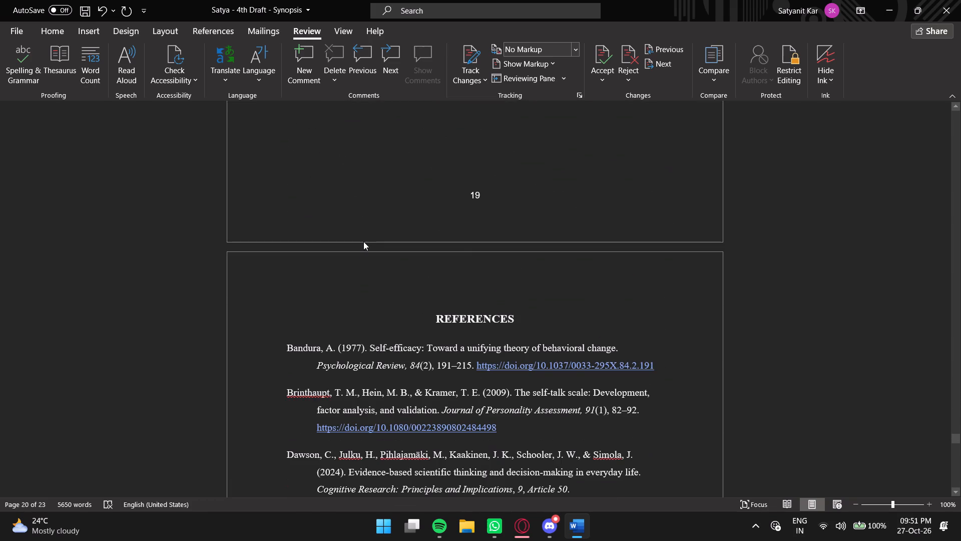
{"action": "scroll", "coordinate": [400, 269], "scroll_direction": "down", "scroll_amount": 8}
{"action": "scroll", "coordinate": [404, 266], "scroll_direction": "down", "scroll_amount": 20}
{"action": "scroll", "coordinate": [404, 266], "scroll_direction": "down", "scroll_amount": 14}
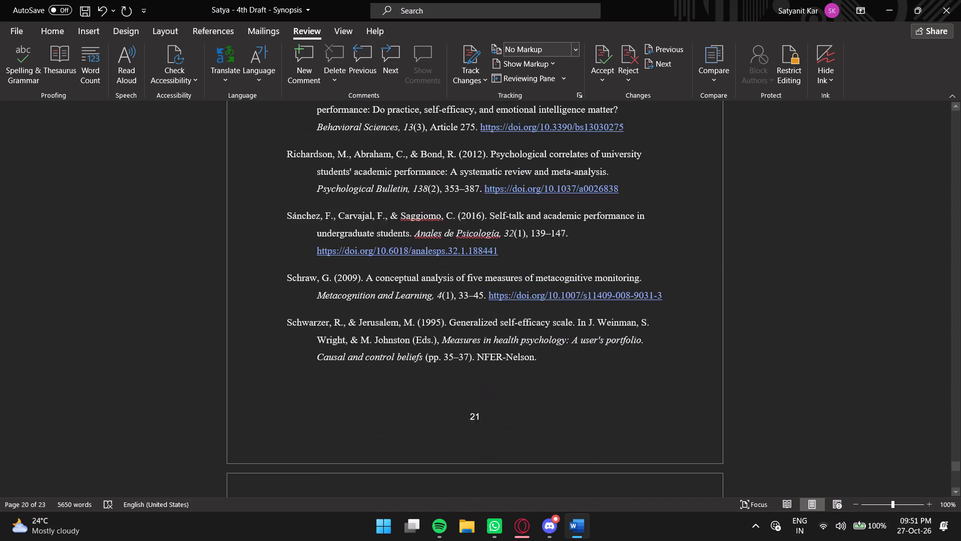
{"action": "scroll", "coordinate": [416, 259], "scroll_direction": "down", "scroll_amount": 20}
{"action": "scroll", "coordinate": [416, 259], "scroll_direction": "down", "scroll_amount": 9}
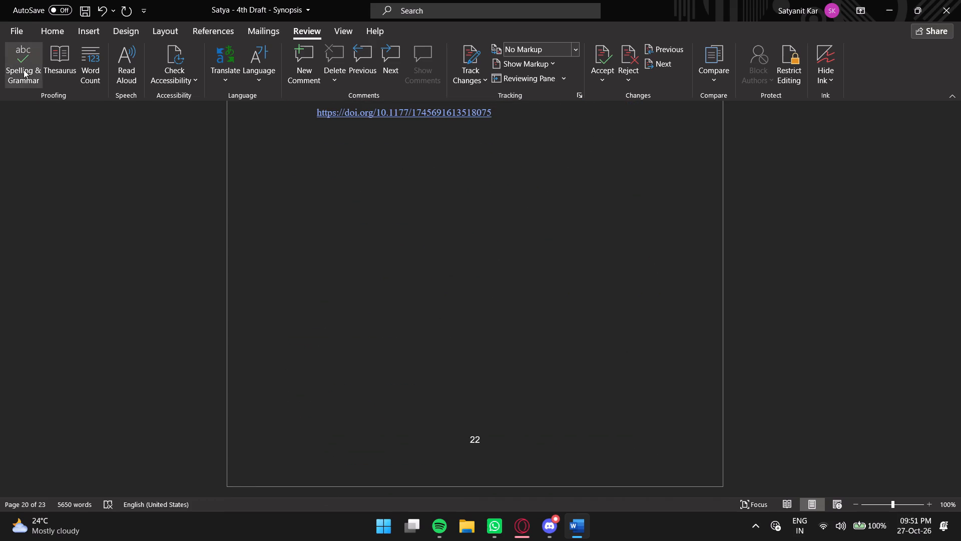
Save the 4th Draft and close the document.
{"action": "left_click", "coordinate": [17, 31]}
{"action": "left_click", "coordinate": [38, 173]}
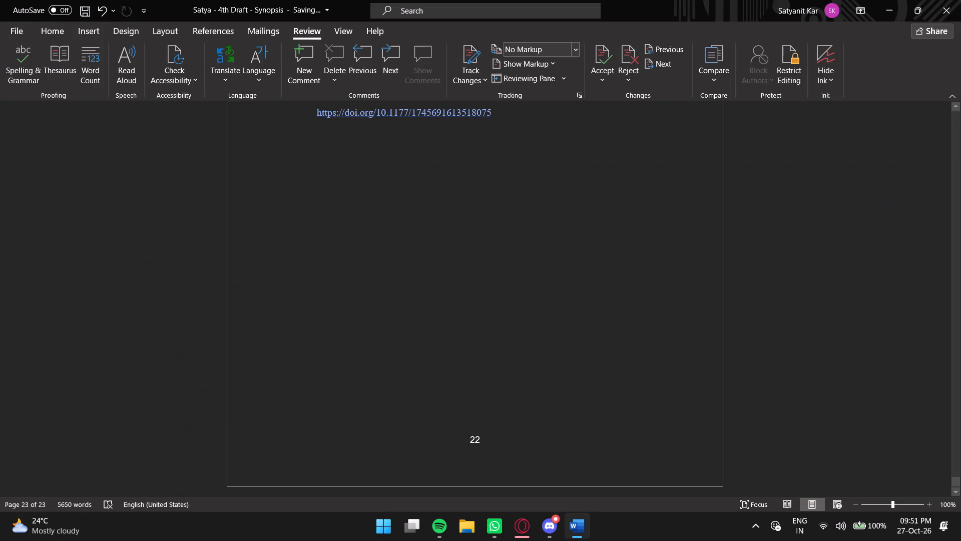
{"action": "left_click", "coordinate": [941, 11]}
Move the desktop row of three synopsis and draft files up one row to sit directly beneath the MA Thesis folder's row.
{"action": "left_click_drag", "start_coordinate": [461, 349], "coordinate": [504, 445]}
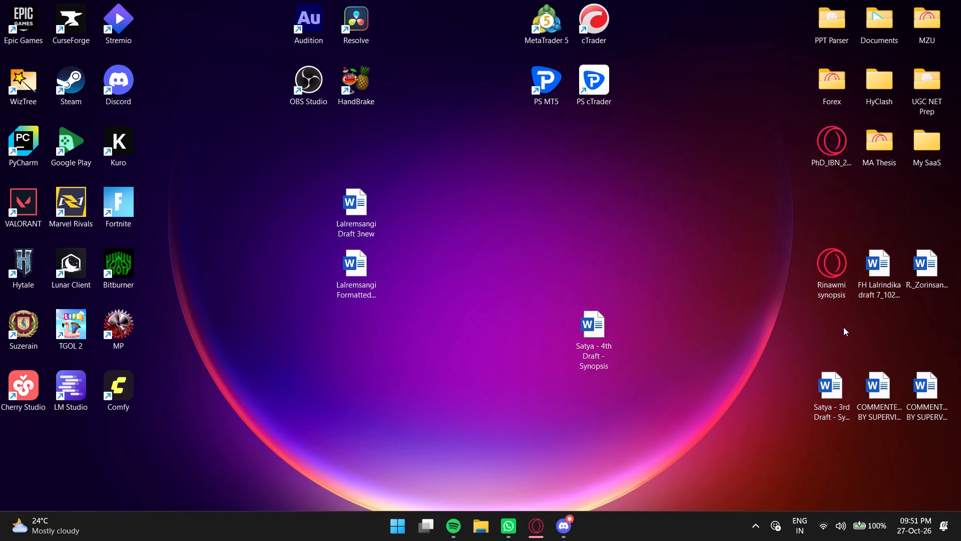
{"action": "left_click_drag", "start_coordinate": [824, 337], "coordinate": [959, 254]}
{"action": "left_click_drag", "start_coordinate": [923, 262], "coordinate": [919, 207]}
{"action": "left_click", "coordinate": [902, 306]}
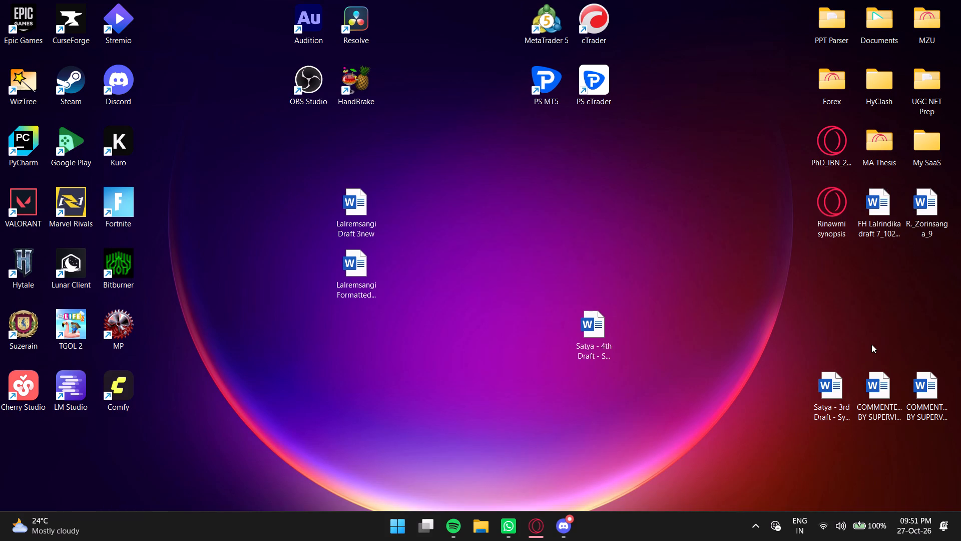
Move the 3rd Draft file and the two COMMENTED BY SUPERVISOR files up one row on the desktop.
{"action": "left_click_drag", "start_coordinate": [828, 464], "coordinate": [955, 393]}
{"action": "left_click_drag", "start_coordinate": [933, 396], "coordinate": [930, 345]}
{"action": "left_click", "coordinate": [738, 403]}
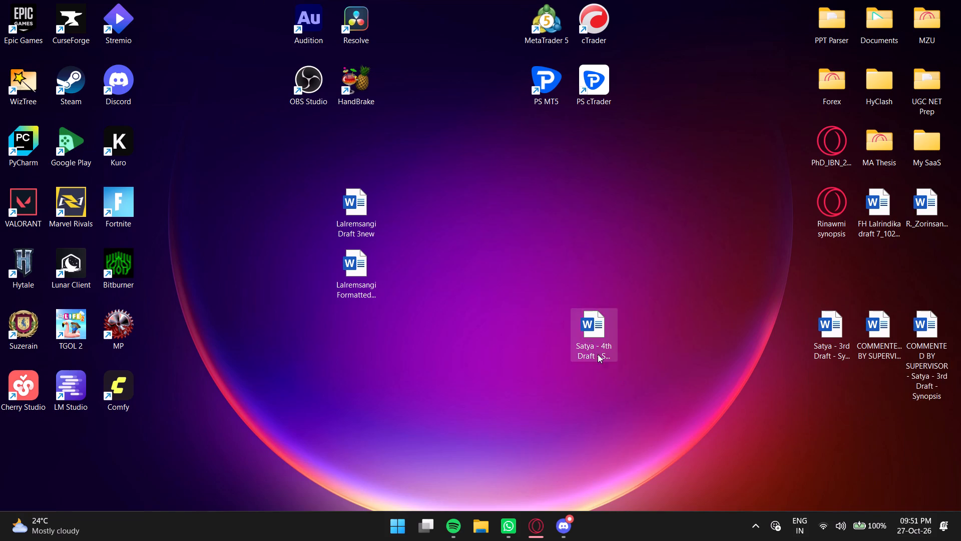
Place the 4th Draft synopsis file directly beneath the 3rd Draft file on the desktop.
{"action": "left_click_drag", "start_coordinate": [590, 342], "coordinate": [835, 411]}
{"action": "left_click", "coordinate": [715, 400]}
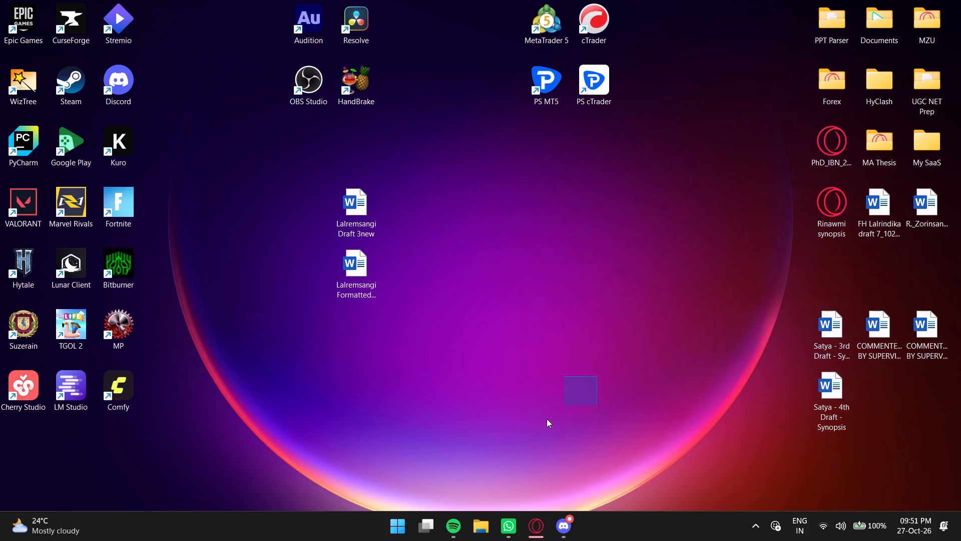